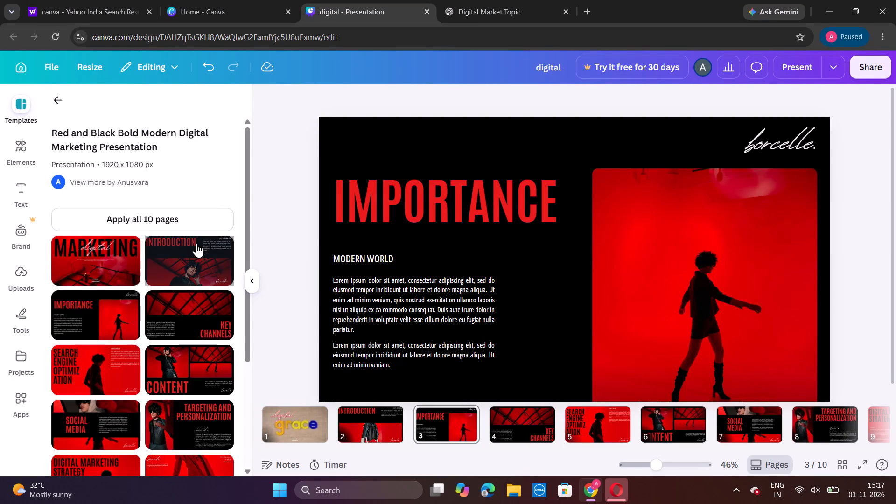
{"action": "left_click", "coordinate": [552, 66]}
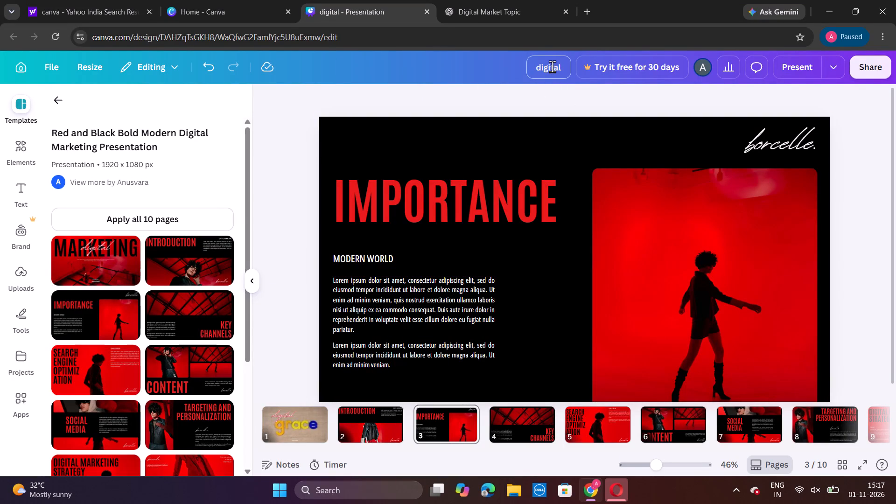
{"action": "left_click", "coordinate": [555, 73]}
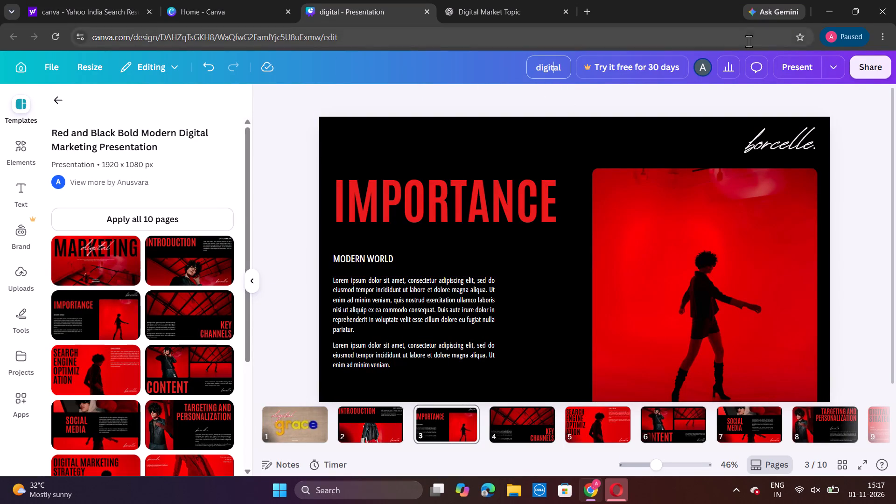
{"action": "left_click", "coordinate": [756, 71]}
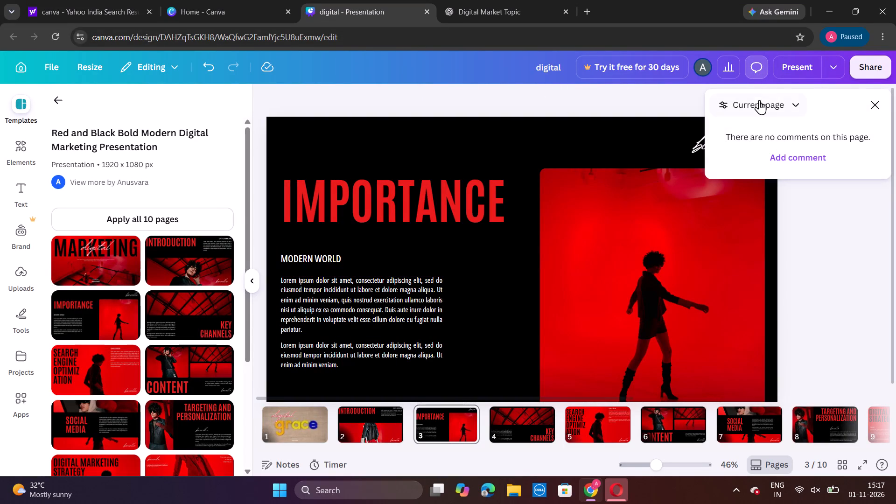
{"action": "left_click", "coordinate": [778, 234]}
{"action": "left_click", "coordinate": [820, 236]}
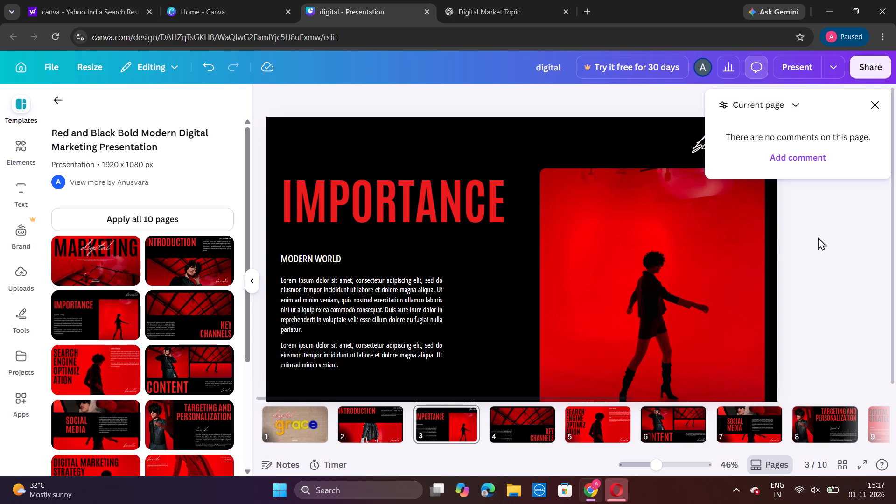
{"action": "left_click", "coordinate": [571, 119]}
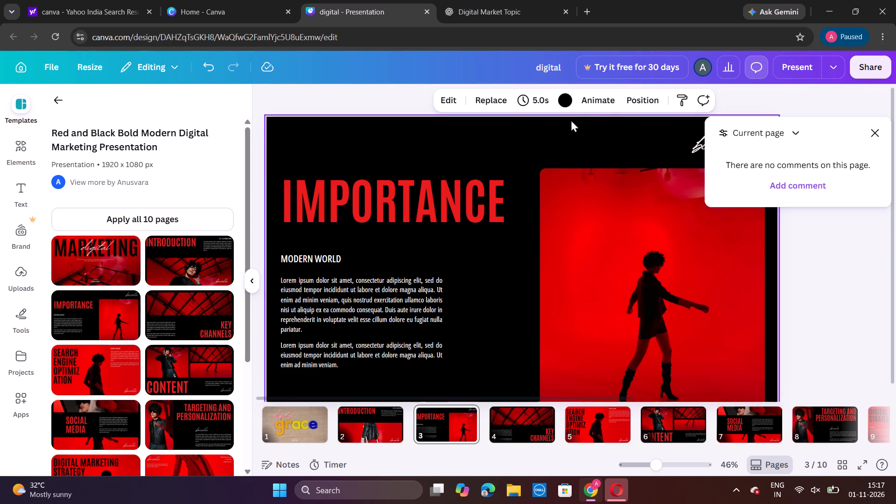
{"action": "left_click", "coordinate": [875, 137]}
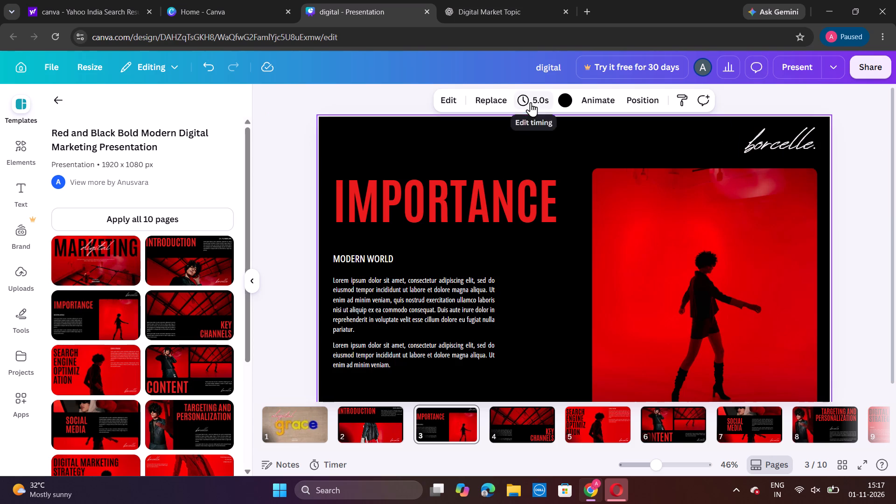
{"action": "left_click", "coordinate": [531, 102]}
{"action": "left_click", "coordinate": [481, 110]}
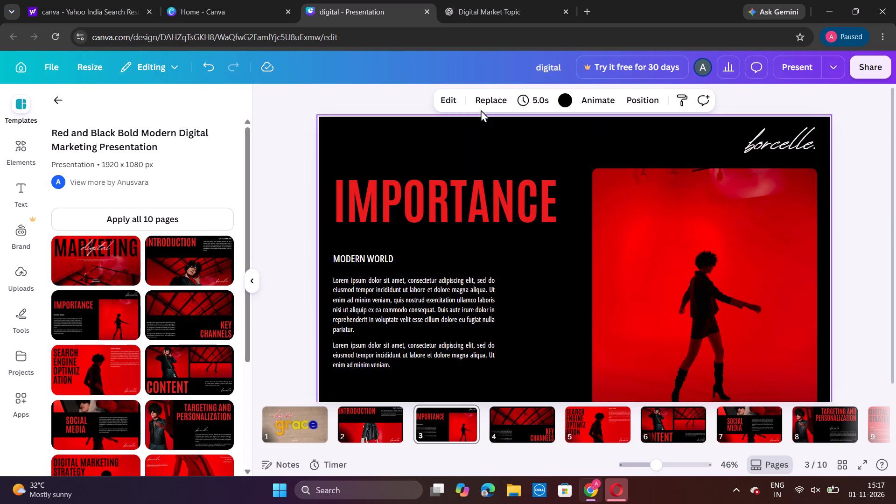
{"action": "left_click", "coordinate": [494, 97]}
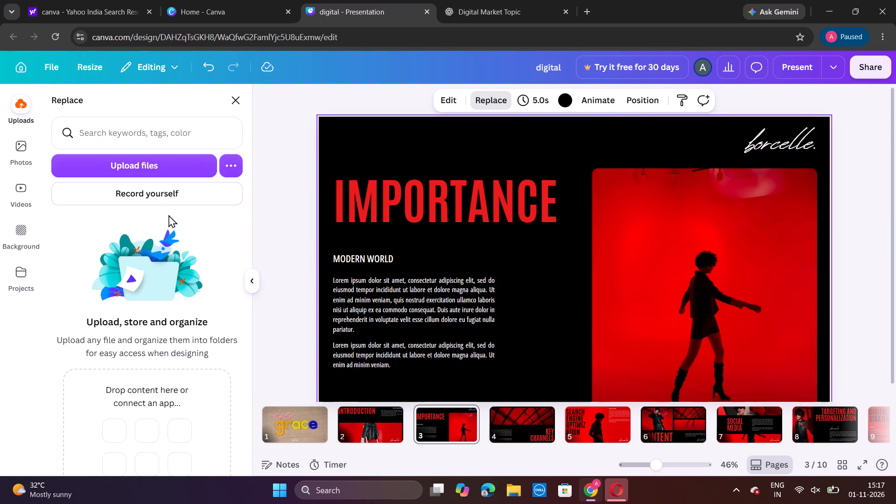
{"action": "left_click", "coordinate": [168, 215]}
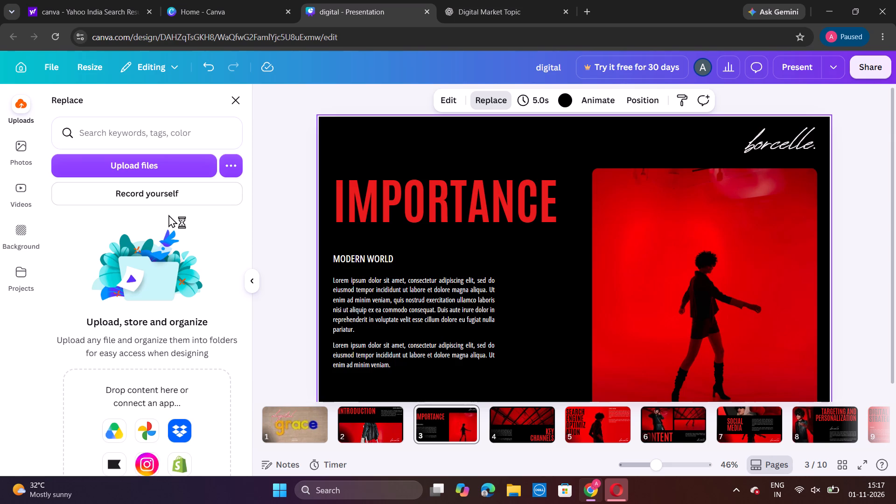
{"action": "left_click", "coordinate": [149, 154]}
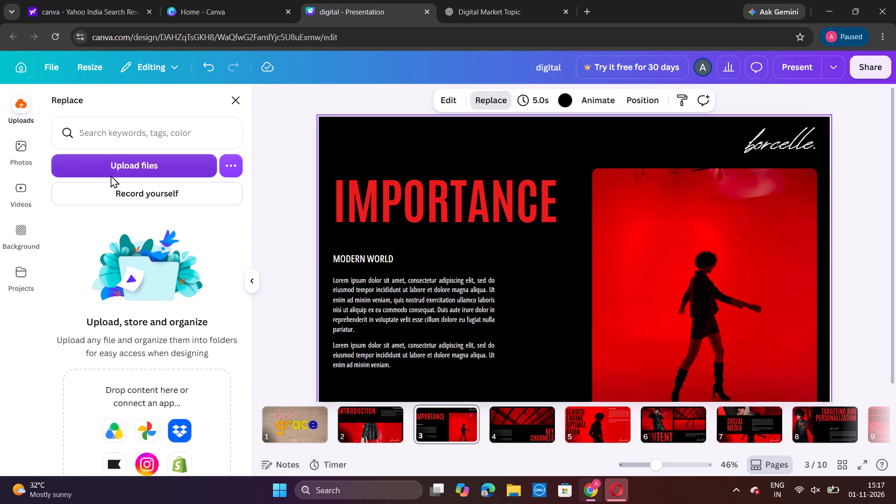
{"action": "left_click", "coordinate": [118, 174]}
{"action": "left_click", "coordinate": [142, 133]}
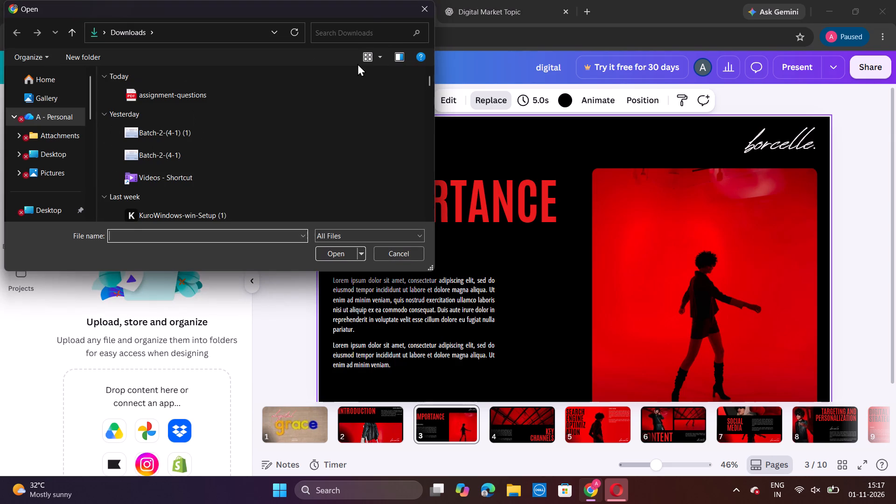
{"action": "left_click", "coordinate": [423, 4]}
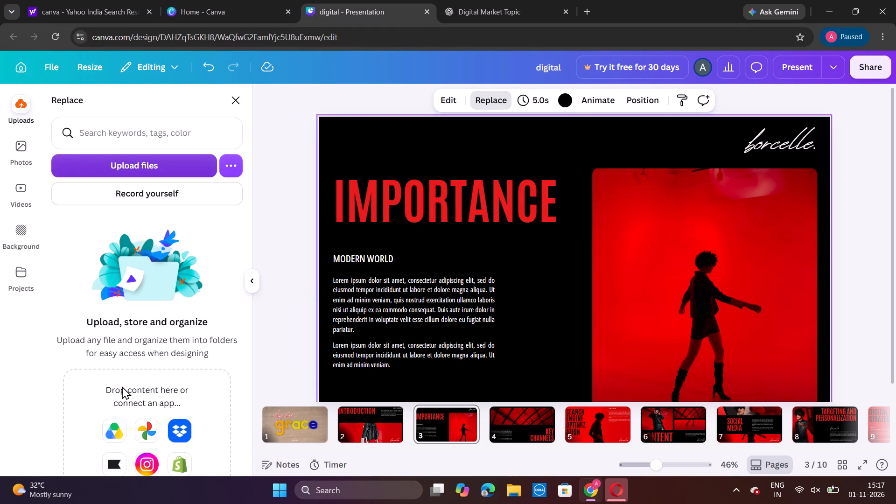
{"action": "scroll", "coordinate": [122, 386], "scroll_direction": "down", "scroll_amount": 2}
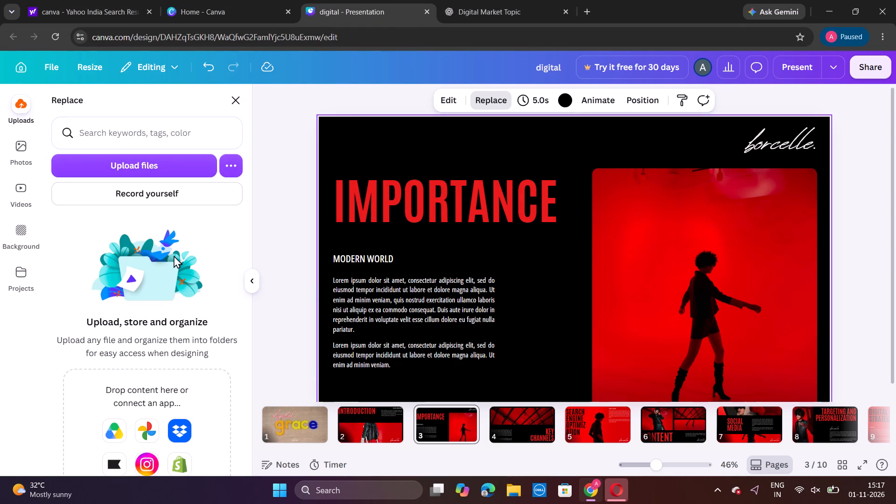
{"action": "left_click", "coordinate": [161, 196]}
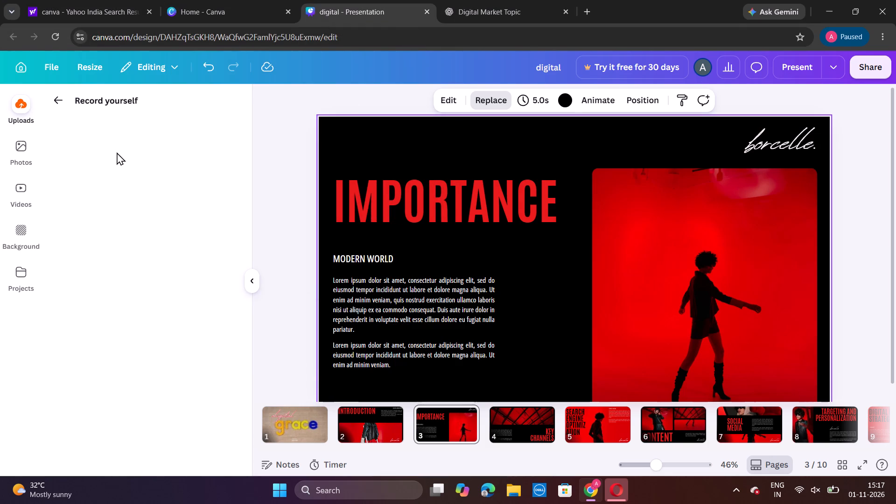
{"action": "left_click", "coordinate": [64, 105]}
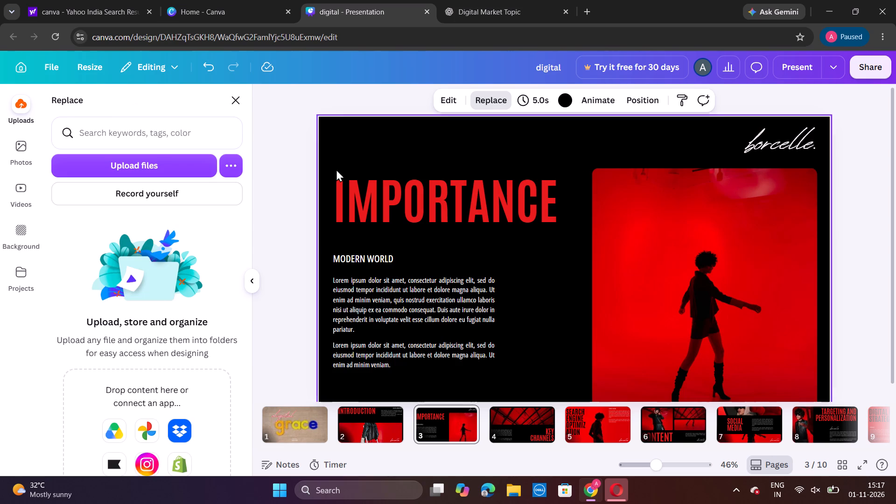
Apply the Tectonic page animation to all pages of the presentation.
{"action": "left_click", "coordinate": [588, 98]}
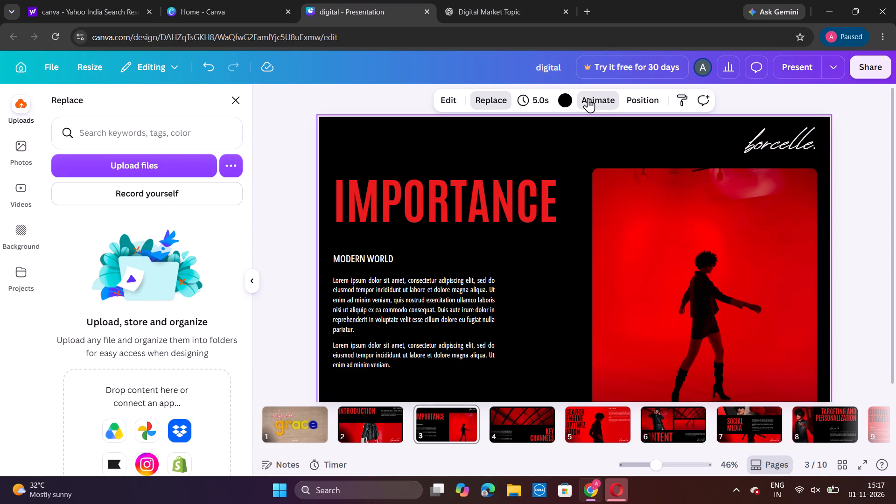
{"action": "scroll", "coordinate": [180, 277], "scroll_direction": "down", "scroll_amount": 3}
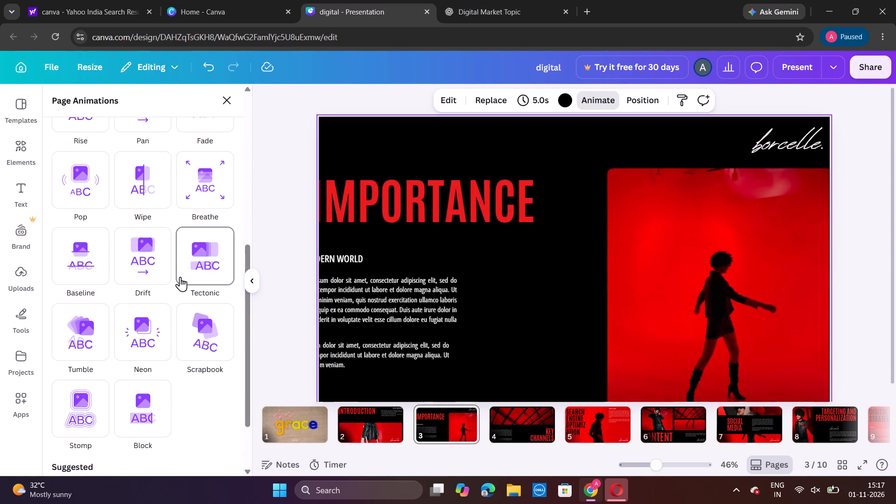
{"action": "left_click", "coordinate": [210, 267]}
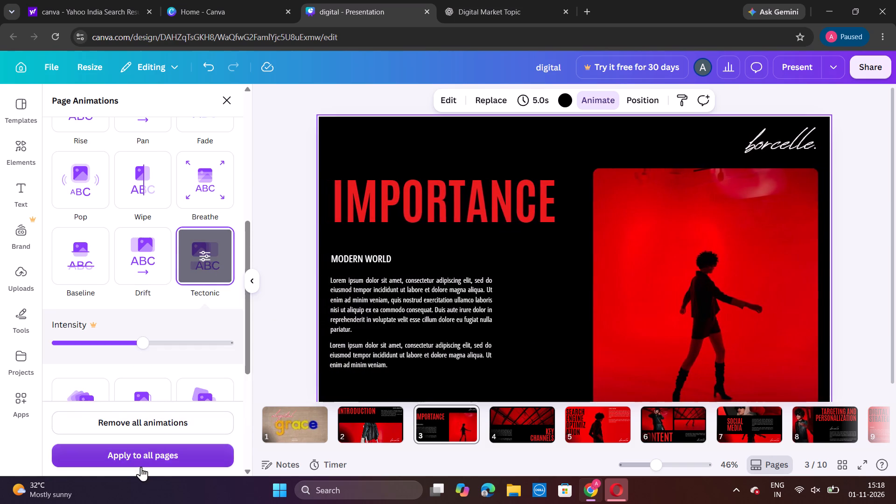
{"action": "left_click", "coordinate": [147, 455]}
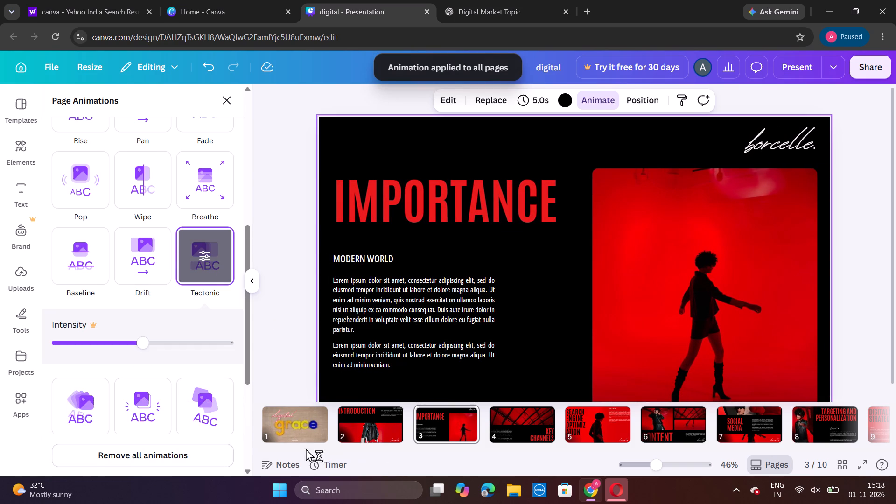
Make the first body paragraph under MODERN WORLD on the IMPORTANCE page bold and italic.
{"action": "left_click", "coordinate": [291, 446]}
{"action": "left_click", "coordinate": [301, 430]}
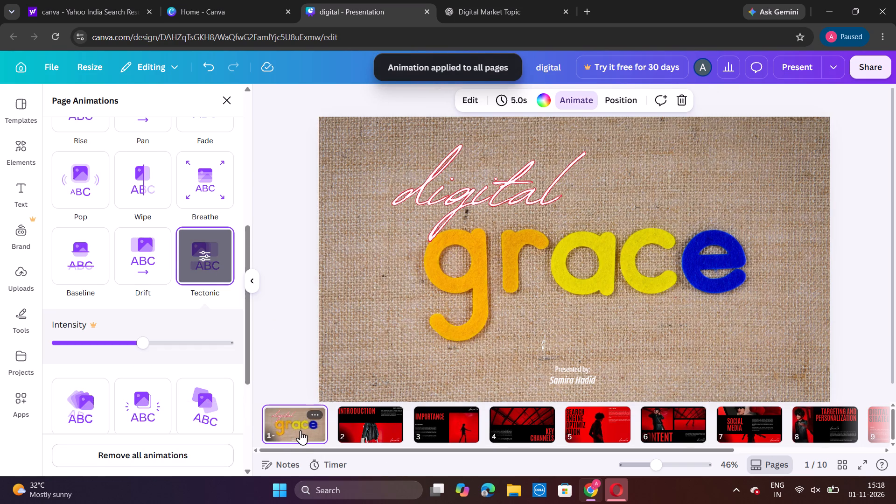
{"action": "left_click", "coordinate": [371, 430]}
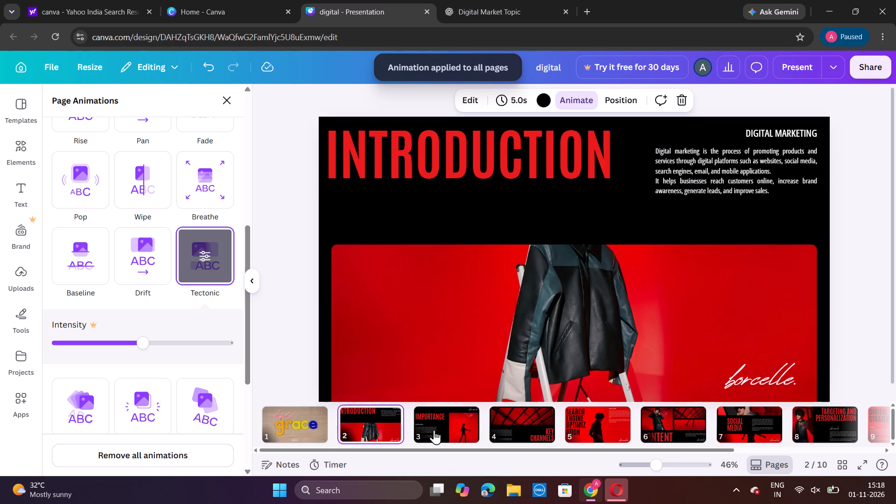
{"action": "left_click", "coordinate": [434, 432]}
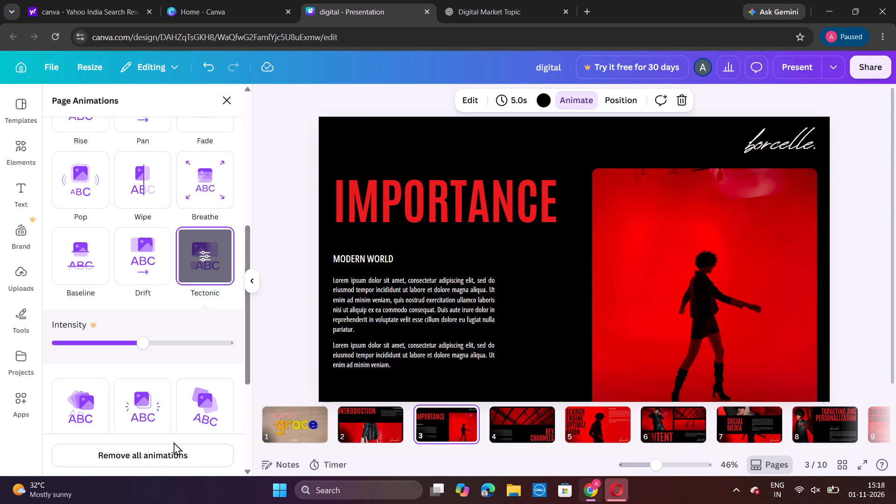
{"action": "scroll", "coordinate": [174, 386], "scroll_direction": "up", "scroll_amount": 5}
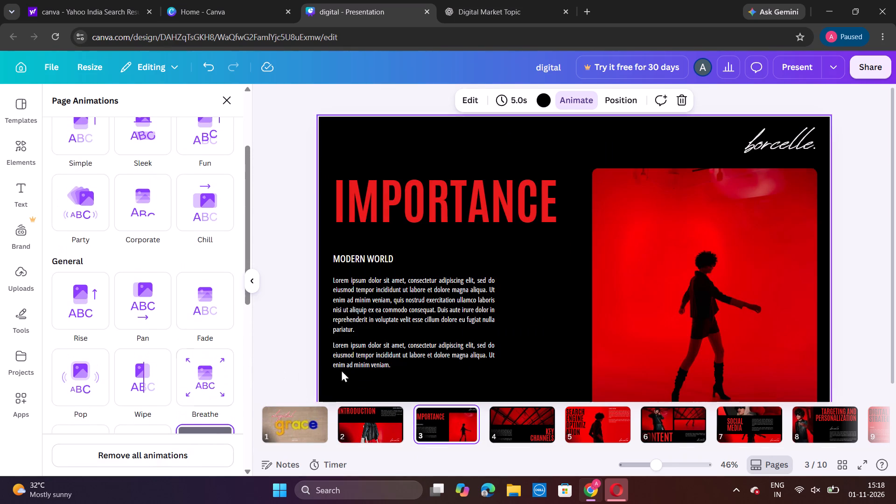
{"action": "left_click", "coordinate": [459, 363]}
{"action": "left_click", "coordinate": [446, 284]}
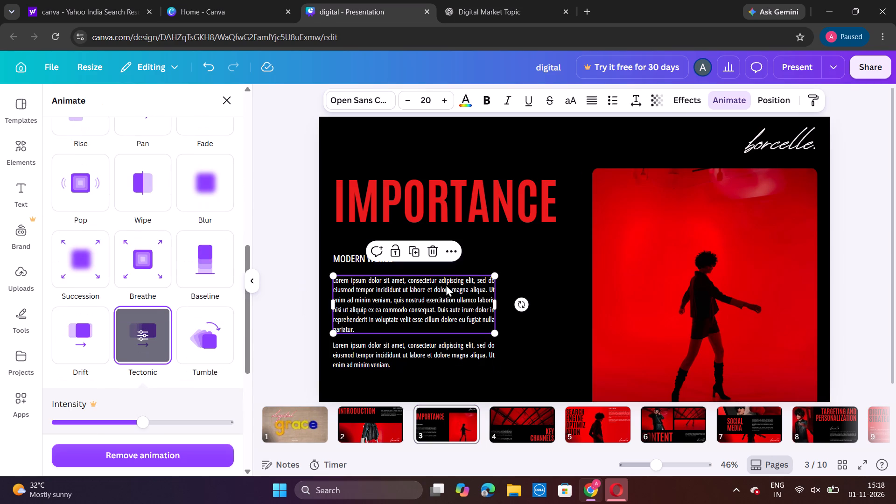
{"action": "left_click", "coordinate": [484, 98]}
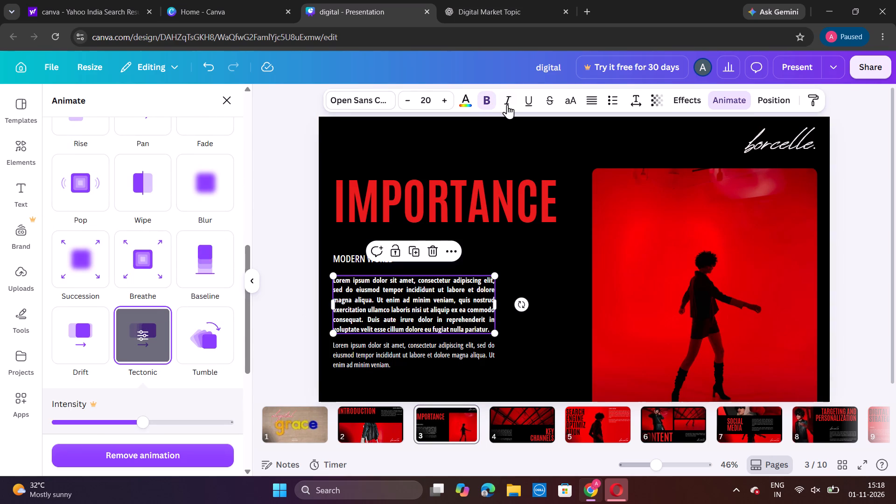
{"action": "left_click", "coordinate": [508, 105]}
{"action": "left_click", "coordinate": [508, 105]}
{"action": "left_click", "coordinate": [508, 105]}
{"action": "left_click", "coordinate": [521, 286]}
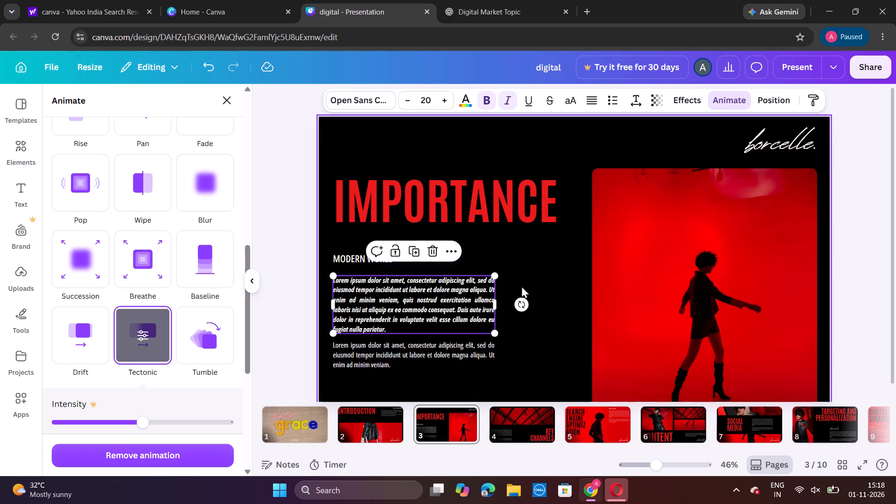
Underline the second body paragraph on the IMPORTANCE page.
{"action": "left_click", "coordinate": [462, 366]}
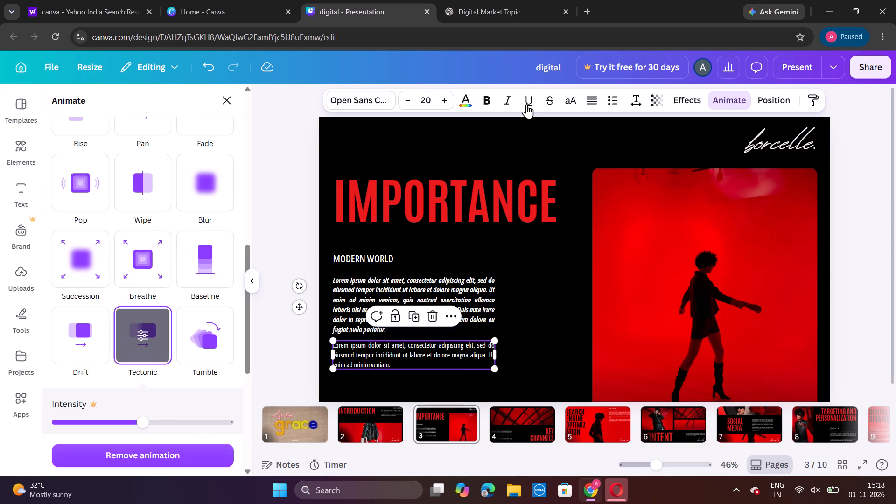
{"action": "left_click", "coordinate": [525, 107]}
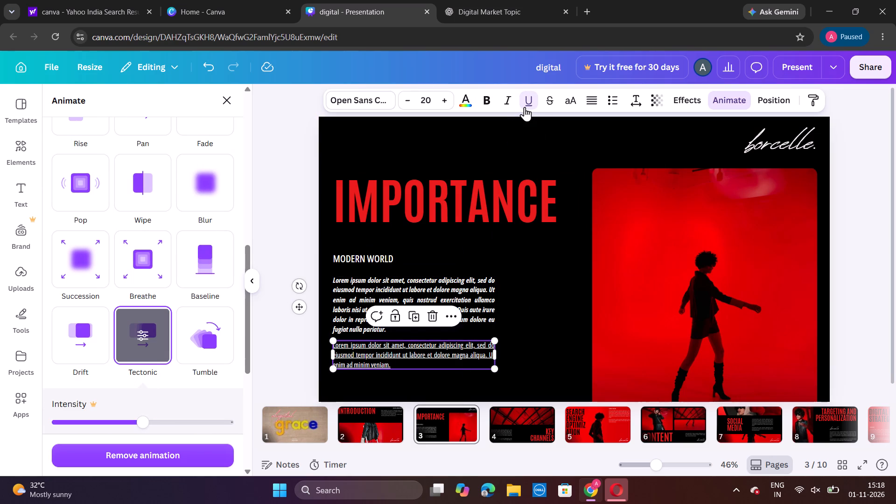
{"action": "left_click", "coordinate": [539, 304]}
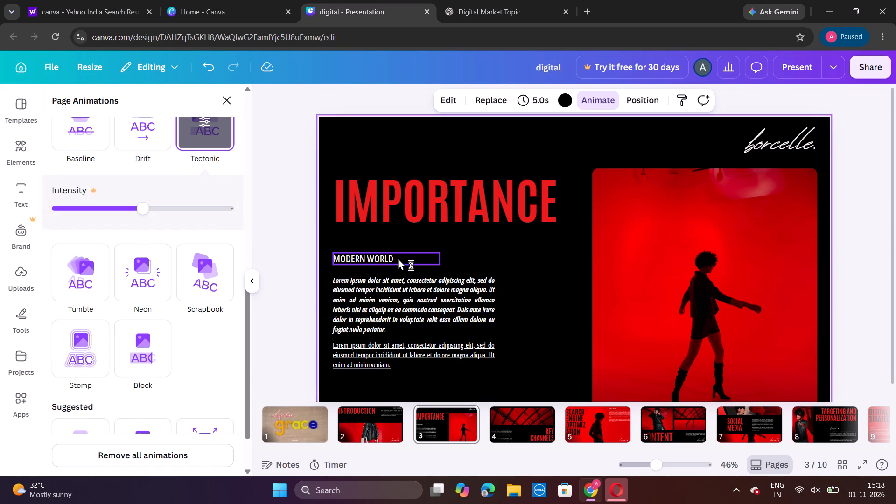
Select the MODERN WORLD subheading on the IMPORTANCE page.
{"action": "left_click", "coordinate": [395, 255]}
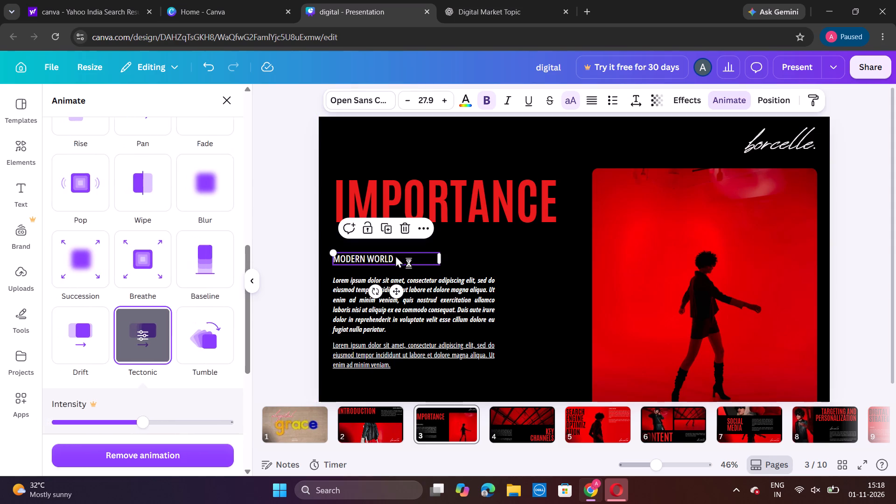
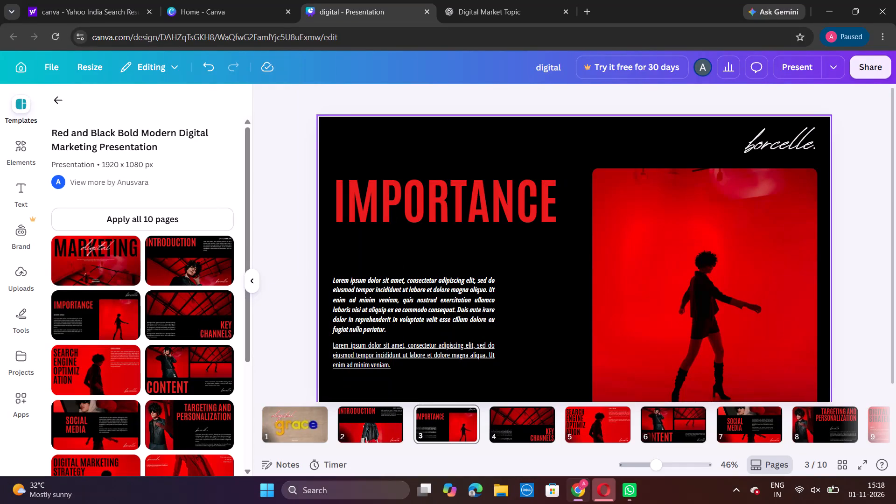
Paste the copied definition of digital marketing as a text box on the IMPORTANCE page.
{"action": "double_click", "coordinate": [394, 249]}
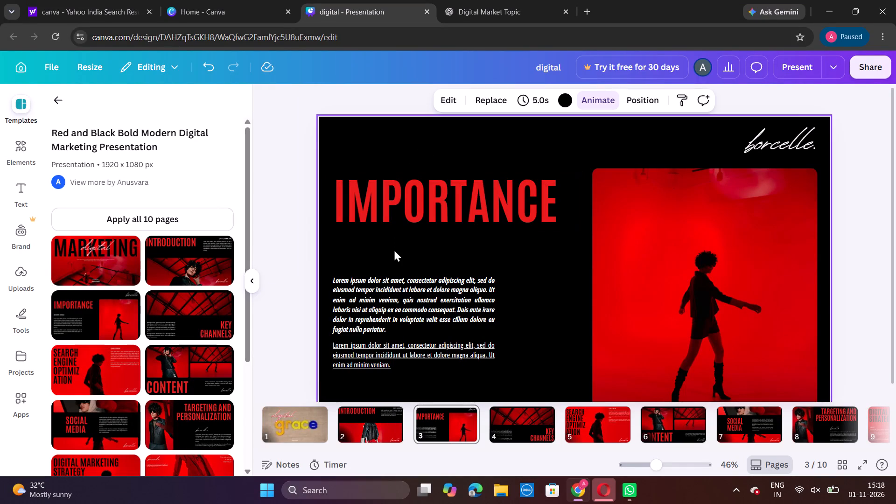
{"action": "key", "text": "Escape"}
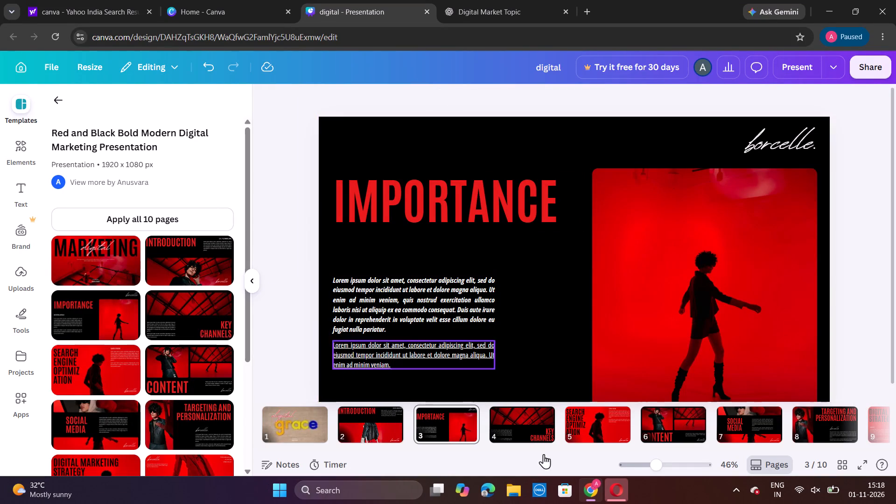
{"action": "key", "text": "ctrl+v"}
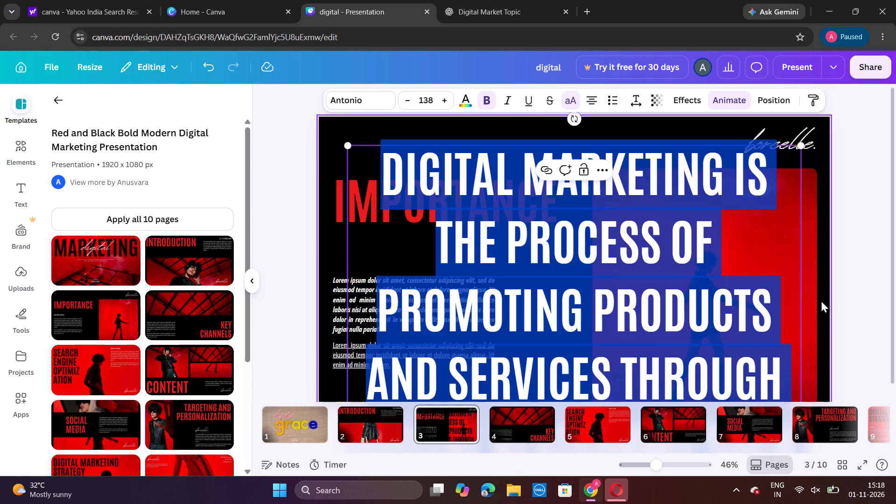
{"action": "left_click", "coordinate": [778, 260]}
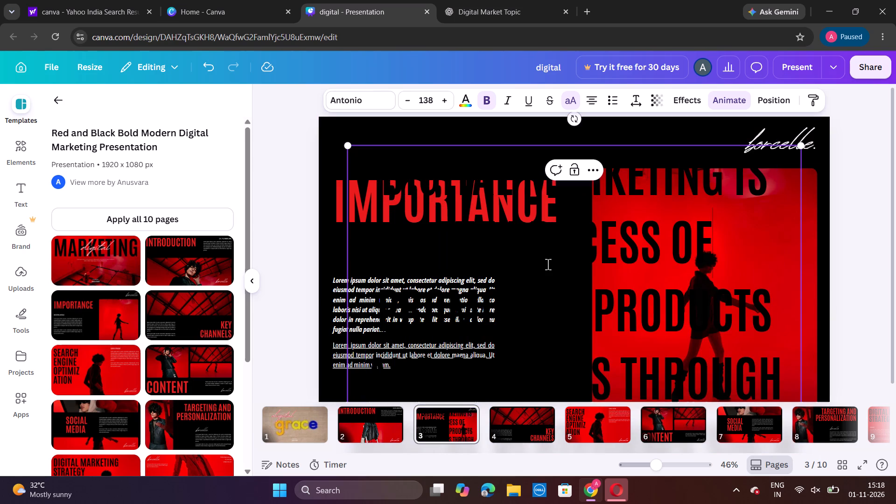
{"action": "left_click", "coordinate": [455, 302]}
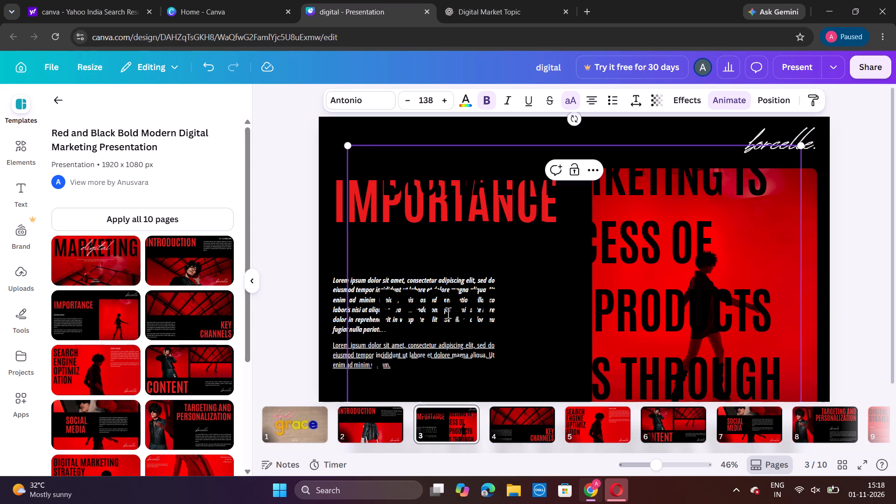
Look at the closing THANK YOU page of the presentation.
{"action": "scroll", "coordinate": [448, 313], "scroll_direction": "down", "scroll_amount": 1}
{"action": "scroll", "coordinate": [448, 313], "scroll_direction": "up", "scroll_amount": 1}
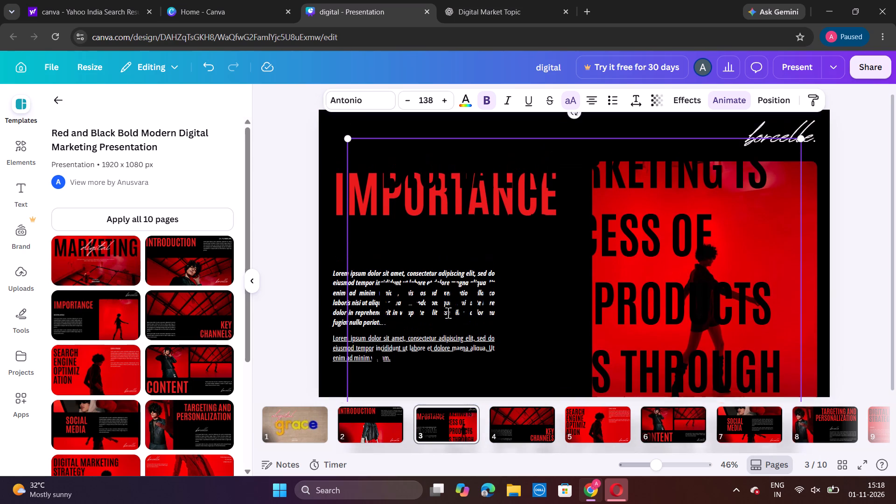
{"action": "scroll", "coordinate": [751, 425], "scroll_direction": "left", "scroll_amount": 3}
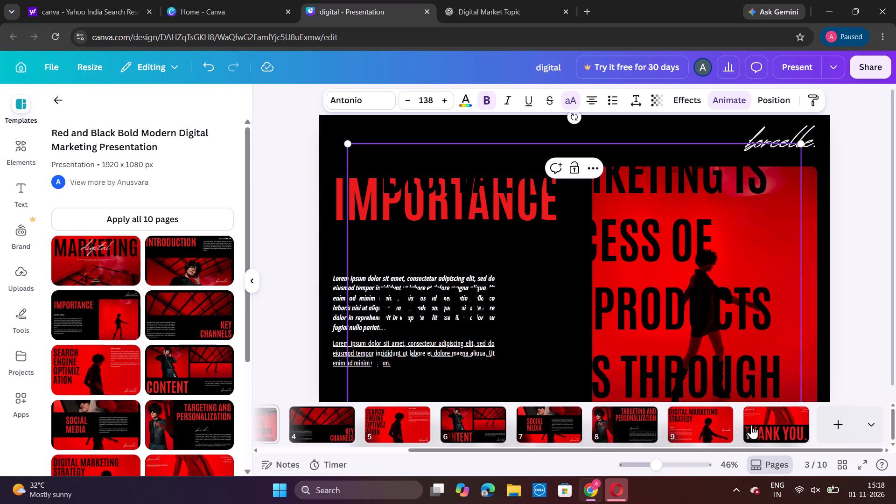
{"action": "scroll", "coordinate": [751, 425], "scroll_direction": "left", "scroll_amount": 1}
{"action": "left_click", "coordinate": [751, 425]}
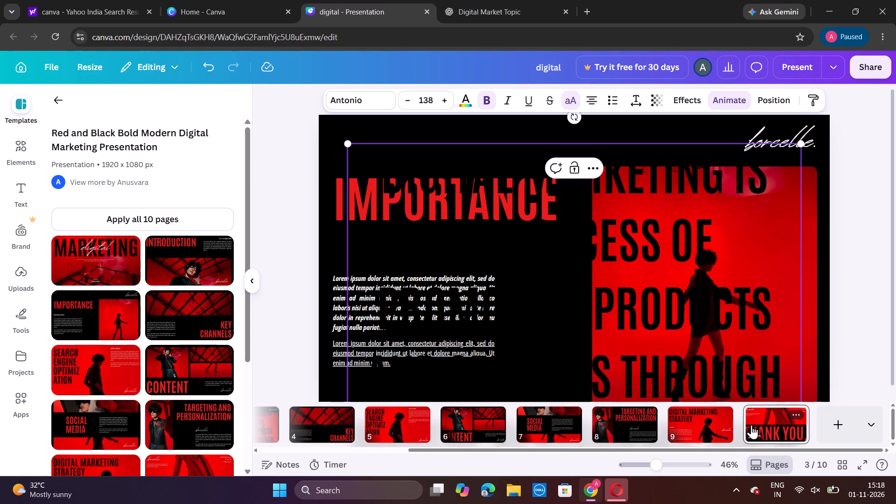
{"action": "left_click", "coordinate": [751, 425]}
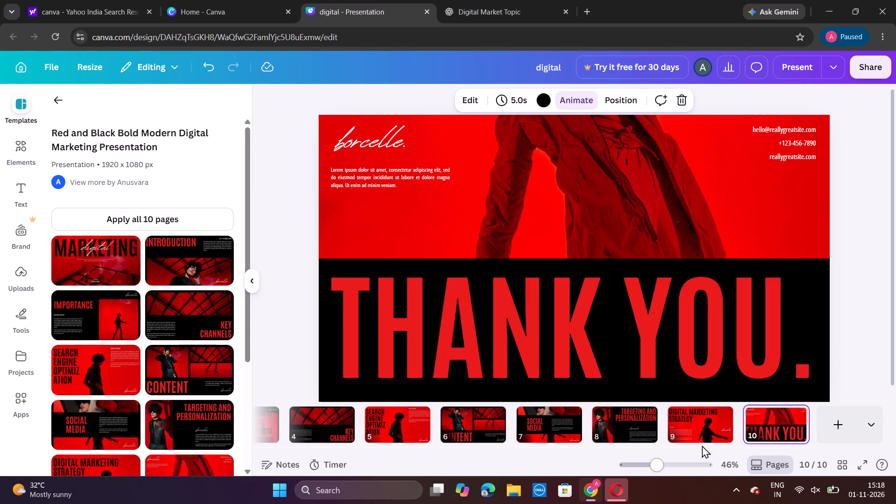
Generate decorations for the DIGITAL MARKETING STRATEGY page with the Decorate tool, using the description "marketing".
{"action": "left_click", "coordinate": [706, 433]}
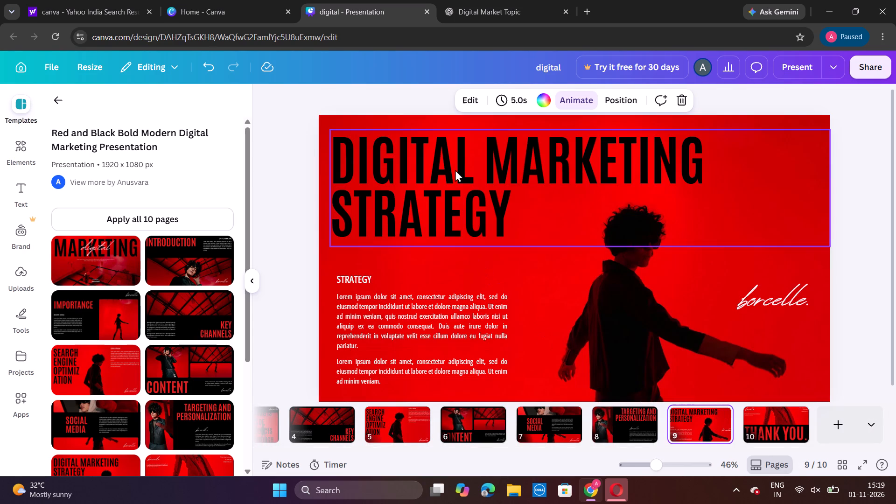
{"action": "left_click", "coordinate": [469, 98]}
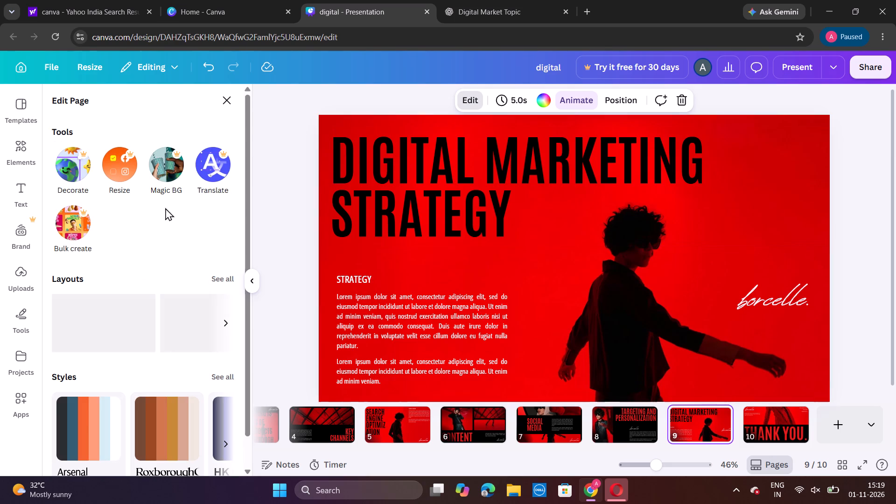
{"action": "left_click", "coordinate": [86, 173]}
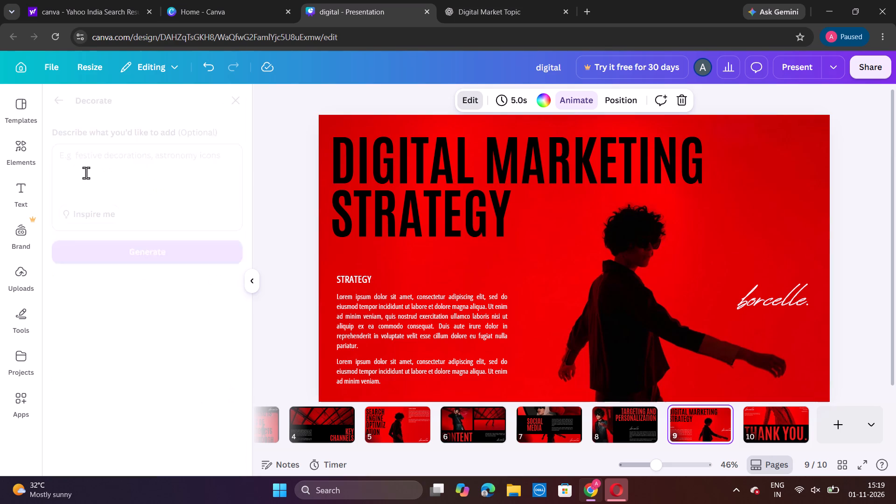
{"action": "left_click", "coordinate": [96, 179]}
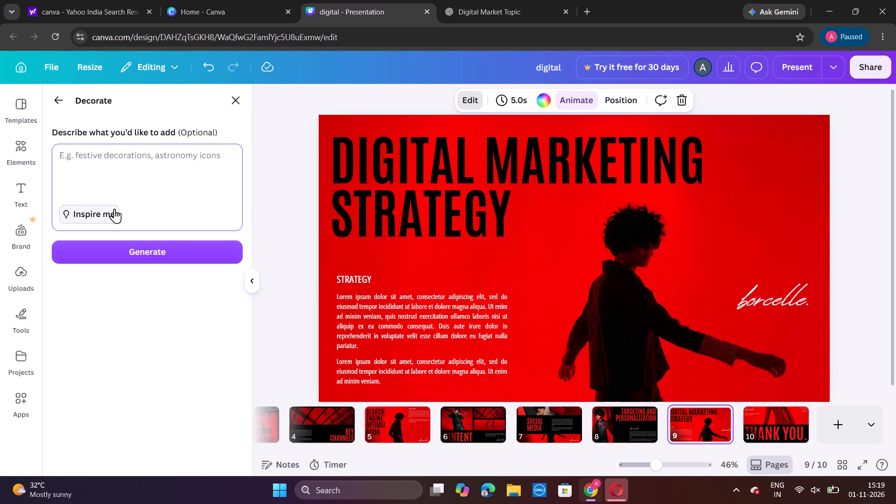
{"action": "key", "text": "d"}
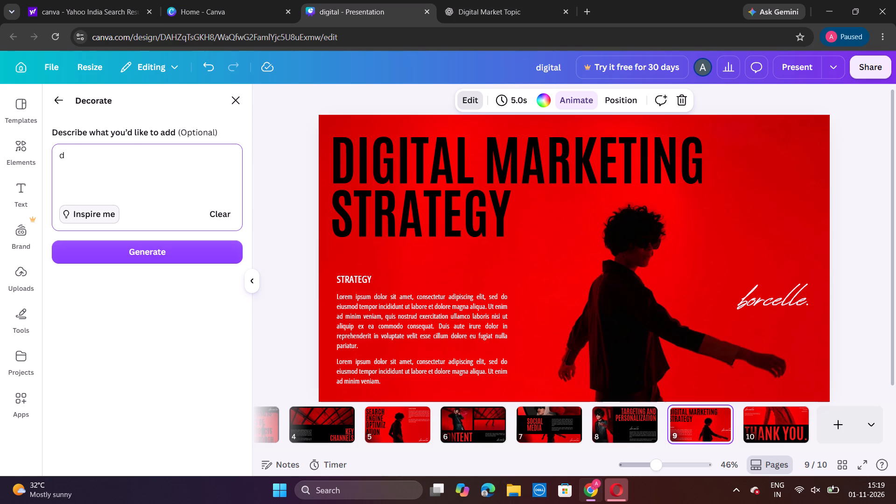
{"action": "key", "text": "BackSpace"}
{"action": "type", "text": "markey"}
{"action": "key", "text": "BackSpace"}
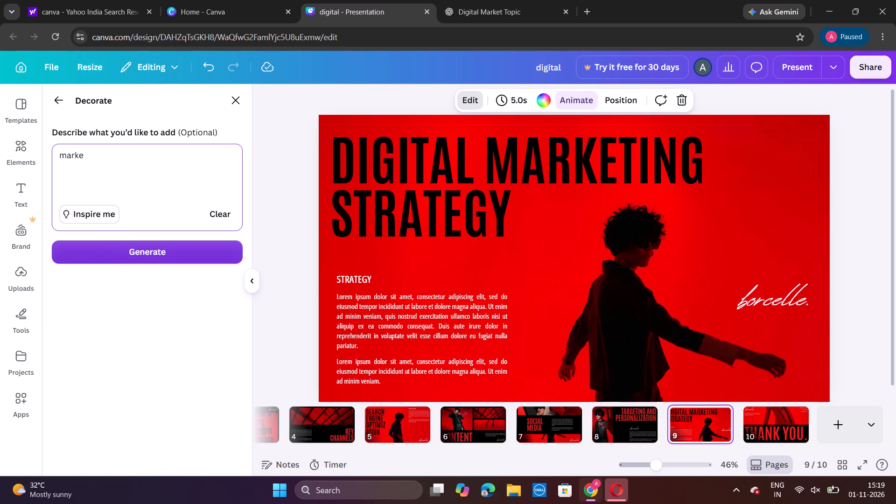
{"action": "key", "text": "BackSpace"}
{"action": "type", "text": "et"}
{"action": "type", "text": "ing"}
{"action": "left_click", "coordinate": [158, 255]}
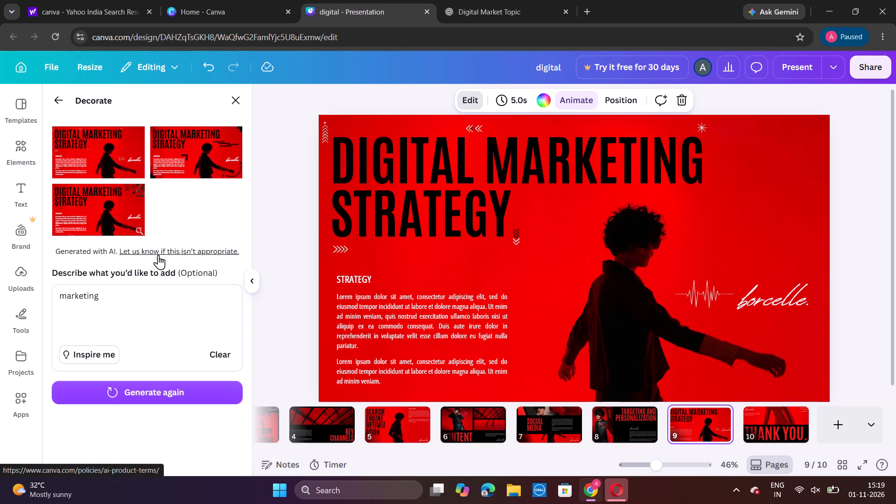
Generate another set of "marketing" decorations for the DIGITAL MARKETING STRATEGY page.
{"action": "left_click", "coordinate": [157, 392]}
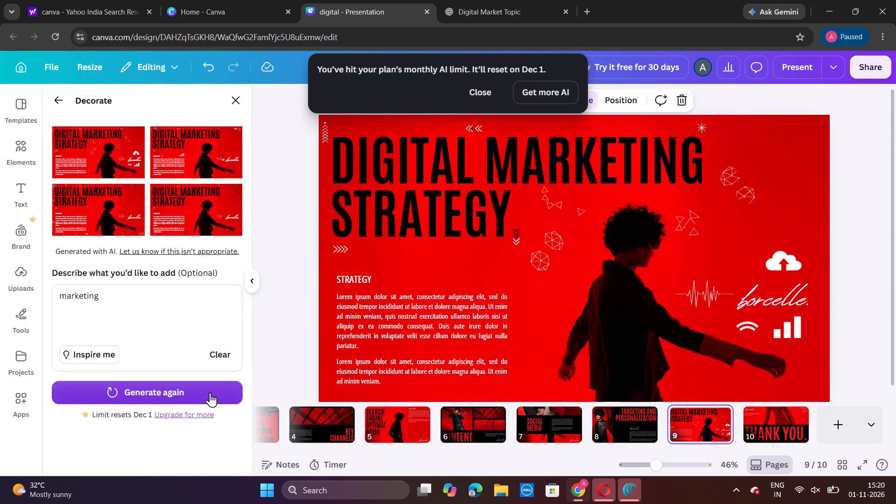
{"action": "scroll", "coordinate": [48, 305], "scroll_direction": "down", "scroll_amount": 1}
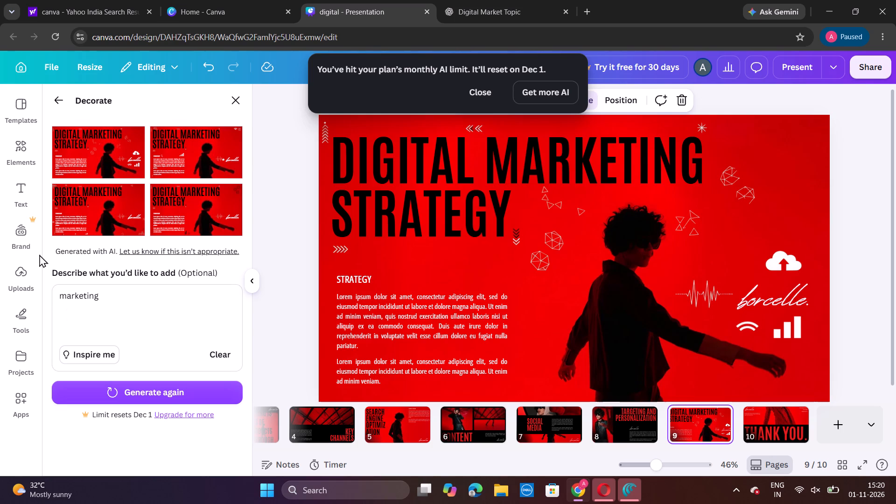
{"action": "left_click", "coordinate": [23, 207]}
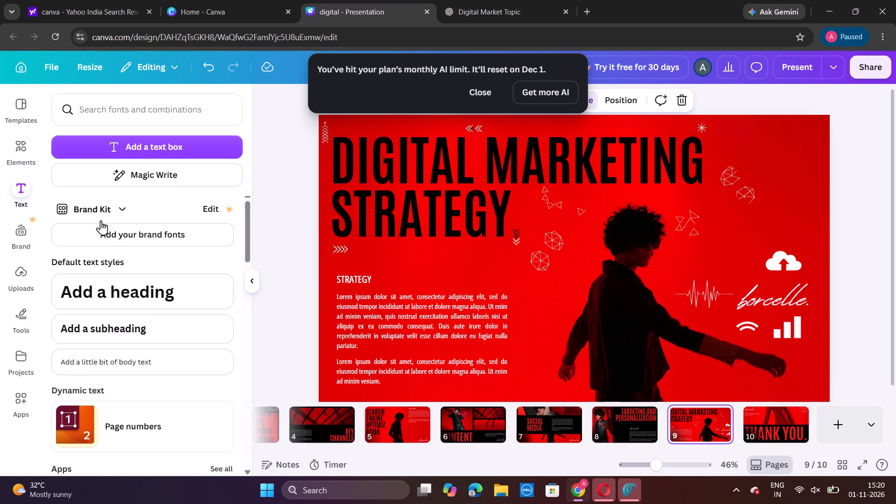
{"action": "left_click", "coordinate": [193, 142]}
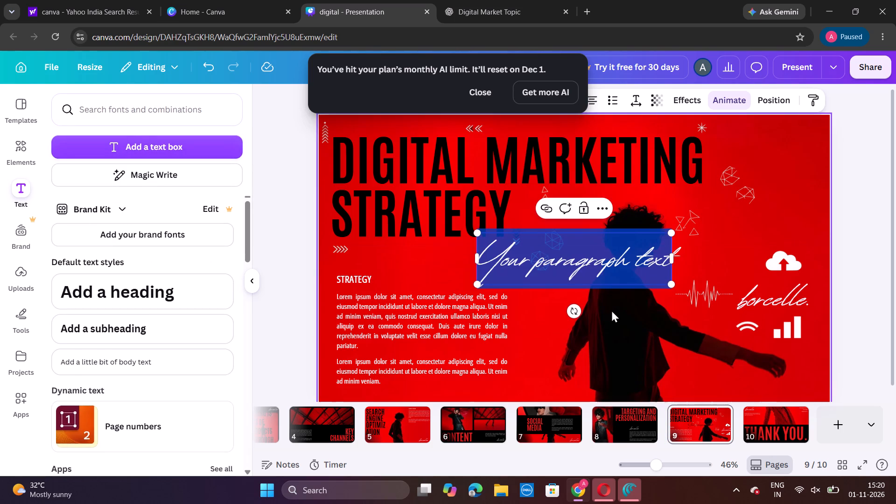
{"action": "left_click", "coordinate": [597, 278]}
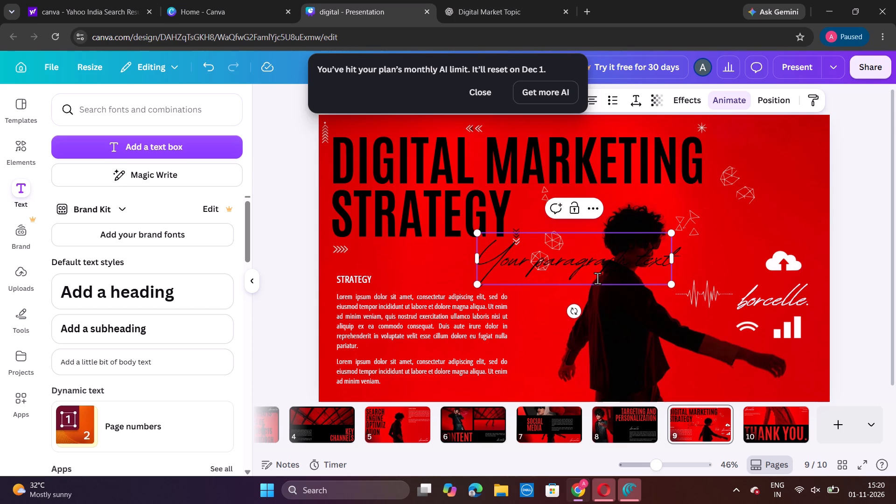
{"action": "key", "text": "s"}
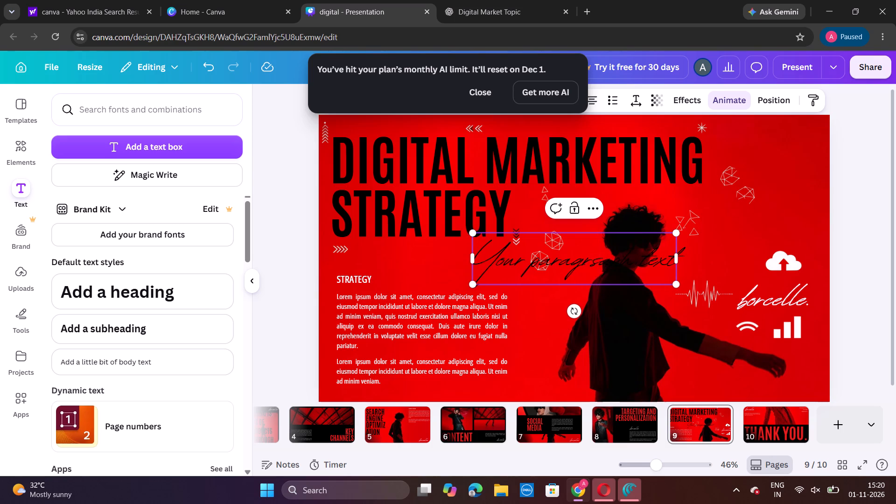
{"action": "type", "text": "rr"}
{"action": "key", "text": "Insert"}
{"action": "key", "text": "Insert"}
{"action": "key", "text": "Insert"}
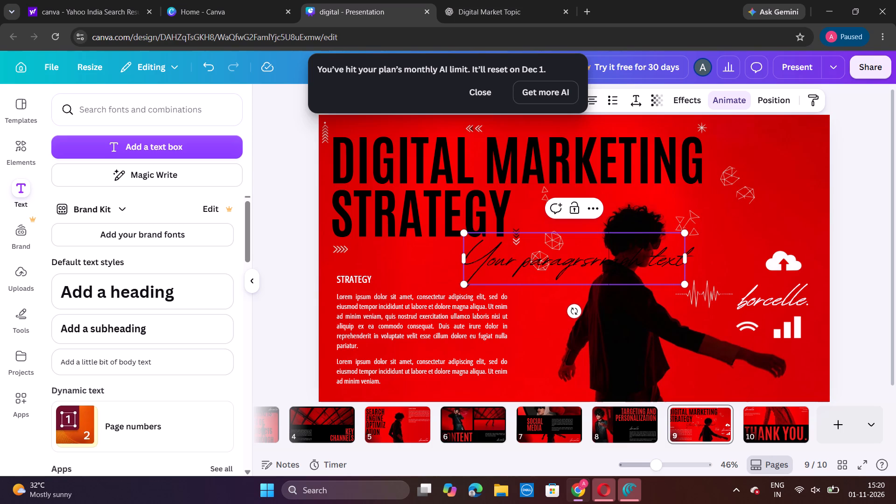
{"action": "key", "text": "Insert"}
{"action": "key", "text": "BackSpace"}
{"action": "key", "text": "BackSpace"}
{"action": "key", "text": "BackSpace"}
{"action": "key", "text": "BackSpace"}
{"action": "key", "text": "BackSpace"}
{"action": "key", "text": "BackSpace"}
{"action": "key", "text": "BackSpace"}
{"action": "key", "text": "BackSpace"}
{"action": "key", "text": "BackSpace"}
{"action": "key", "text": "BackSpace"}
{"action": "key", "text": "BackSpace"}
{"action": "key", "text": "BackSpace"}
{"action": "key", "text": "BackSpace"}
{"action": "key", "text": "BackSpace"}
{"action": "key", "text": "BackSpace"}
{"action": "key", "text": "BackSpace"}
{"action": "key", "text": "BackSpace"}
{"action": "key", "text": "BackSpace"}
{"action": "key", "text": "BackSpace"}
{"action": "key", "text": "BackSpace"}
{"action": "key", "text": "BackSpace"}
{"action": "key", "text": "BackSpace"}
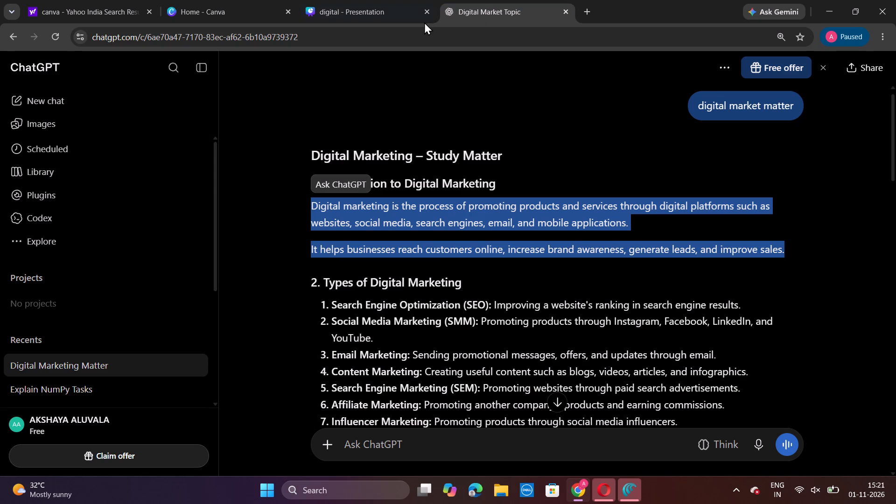
{"action": "left_click", "coordinate": [394, 8]}
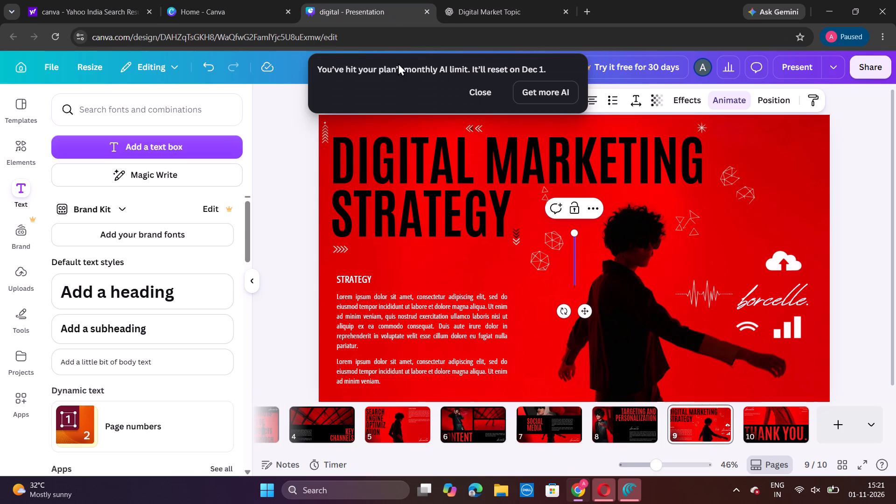
Replace the DIGITAL MARKETING STRATEGY title on page 9 with "MEDIA MARKETTING".
{"action": "left_click", "coordinate": [450, 231]}
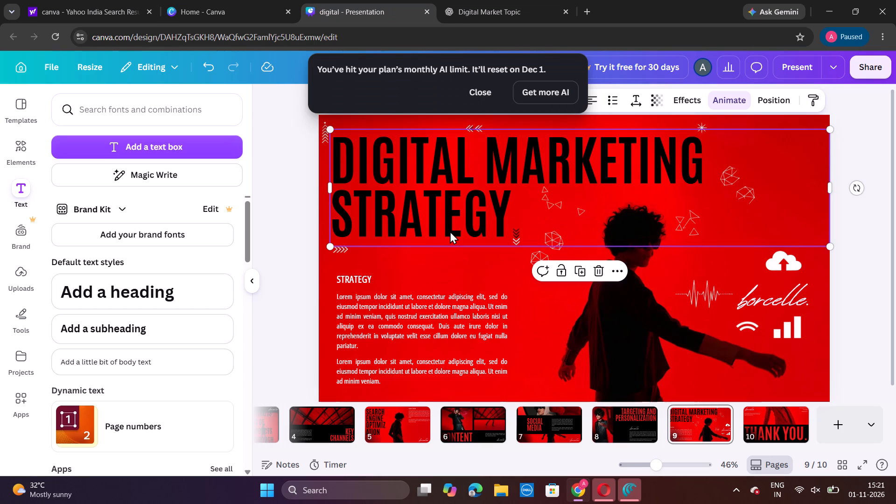
{"action": "left_click", "coordinate": [448, 155]}
{"action": "key", "text": "shift+m"}
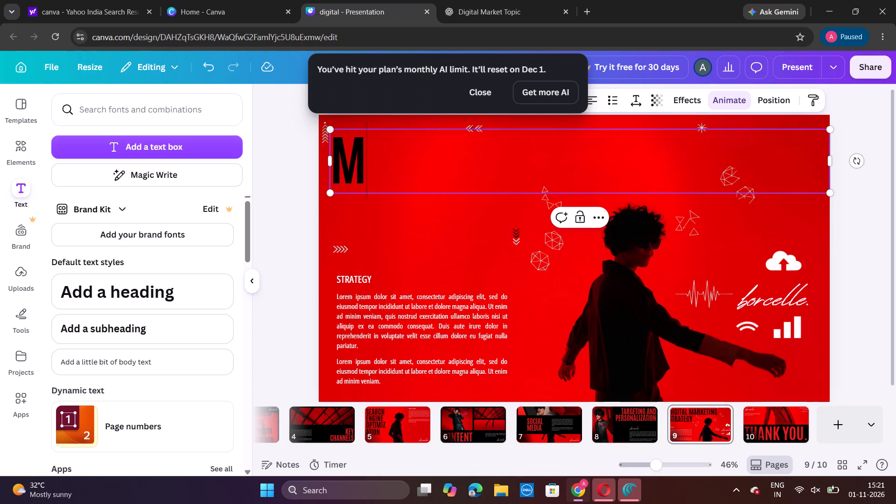
{"action": "type", "text": "ed"}
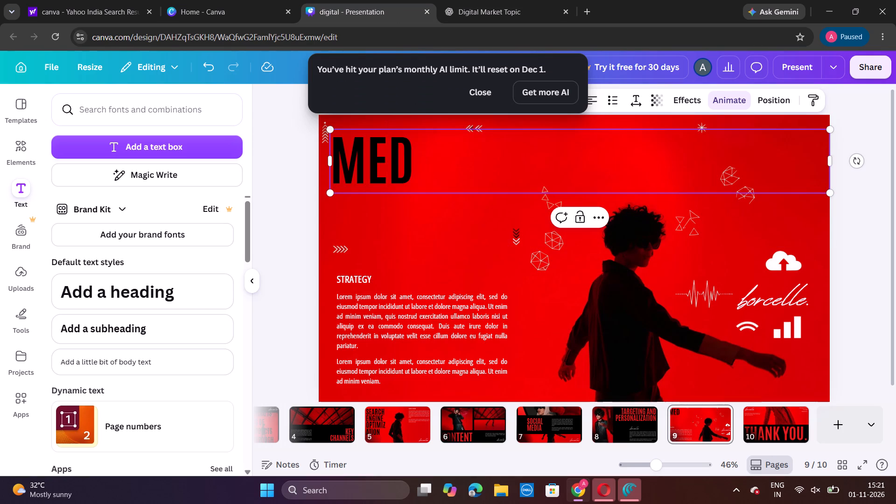
{"action": "type", "text": "ia"}
{"action": "key", "text": "space"}
{"action": "type", "text": "mar"}
{"action": "key", "text": "BackSpace"}
{"action": "key", "text": "BackSpace"}
{"action": "key", "text": "BackSpace"}
{"action": "key", "text": "BackSpace"}
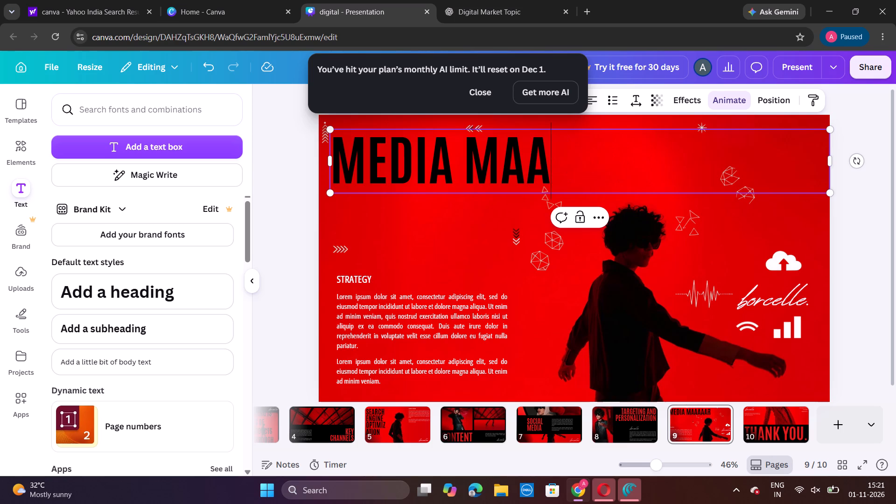
{"action": "type", "text": "rkett"}
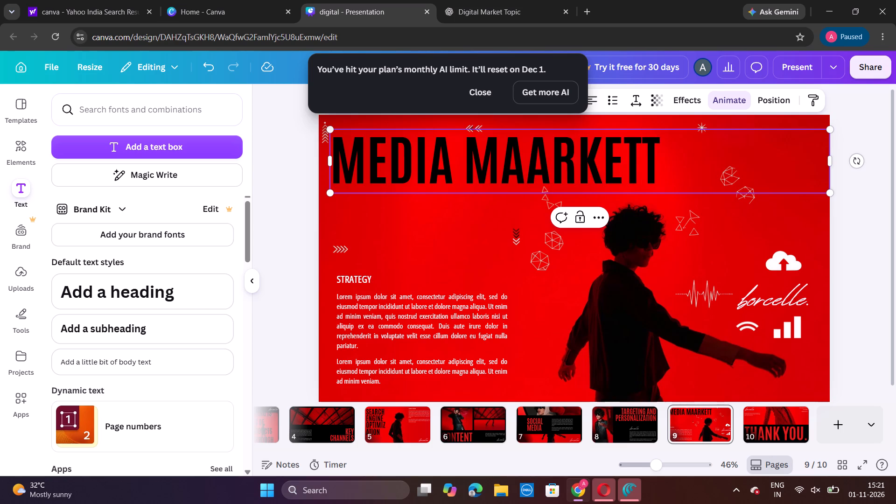
{"action": "key", "text": "Left"}
{"action": "key", "text": "Left"}
{"action": "key", "text": "Left"}
{"action": "key", "text": "Left"}
{"action": "key", "text": "Left"}
{"action": "key", "text": "Left"}
{"action": "key", "text": "BackSpace"}
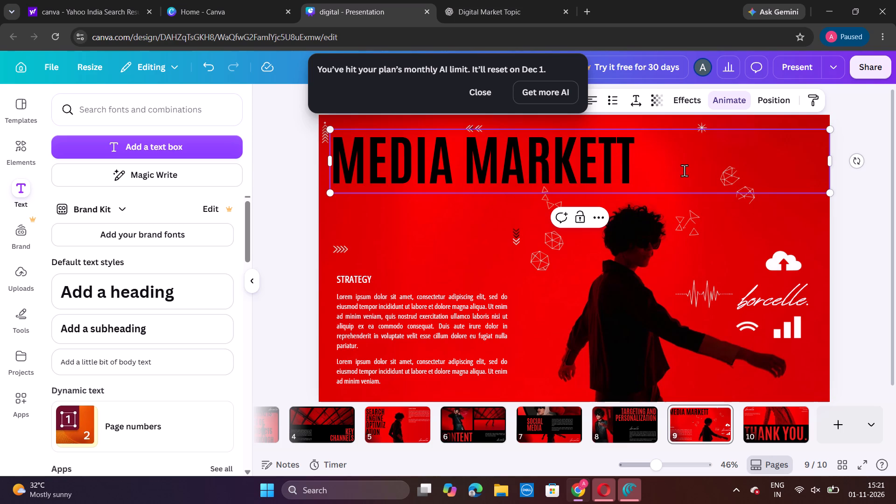
{"action": "left_click", "coordinate": [687, 168]}
{"action": "type", "text": "ing"}
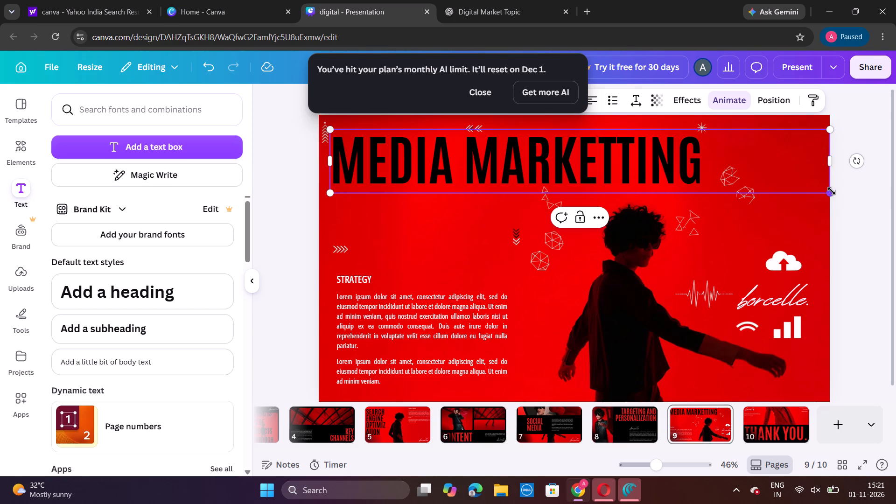
Shrink the MEDIA MARKETTING title to a little over half its width and move it slightly lower on the page.
{"action": "left_click_drag", "start_coordinate": [832, 191], "coordinate": [705, 194]}
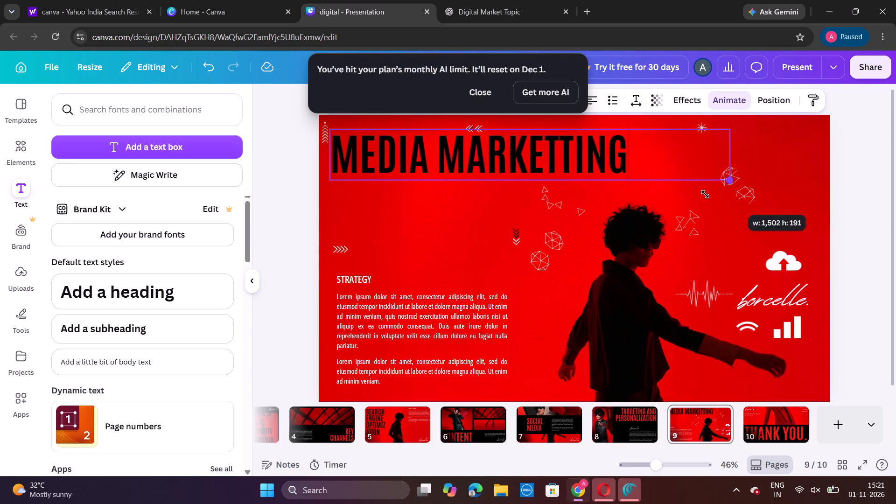
{"action": "left_click_drag", "start_coordinate": [705, 194], "coordinate": [574, 195]}
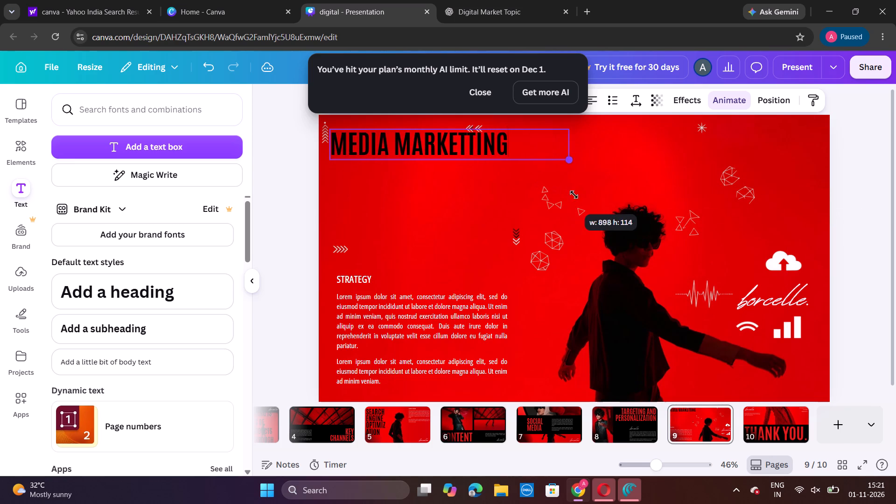
{"action": "left_click_drag", "start_coordinate": [574, 195], "coordinate": [608, 208]}
{"action": "left_click", "coordinate": [623, 209]}
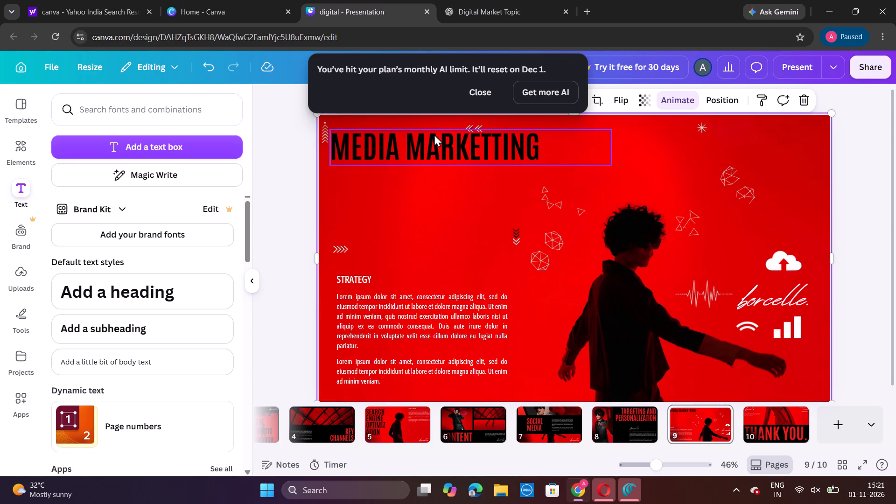
{"action": "left_click_drag", "start_coordinate": [434, 134], "coordinate": [432, 152]}
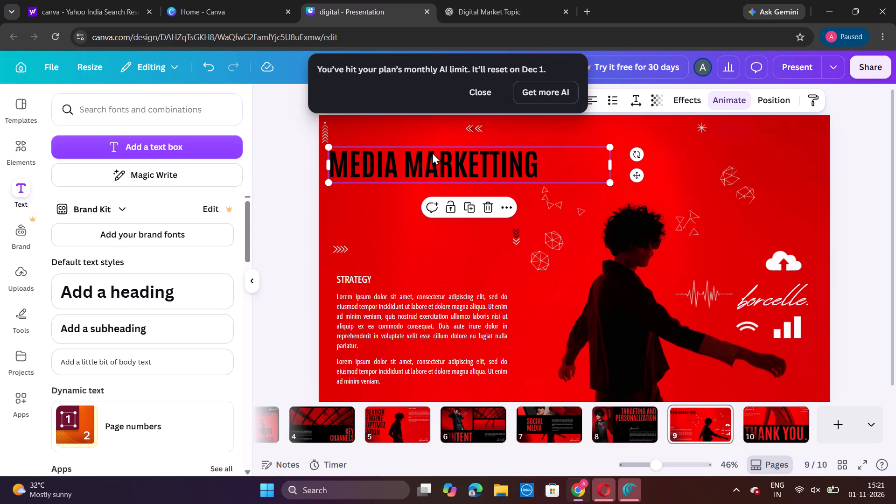
Slightly enlarge the first lorem ipsum paragraph beneath the STRATEGY heading.
{"action": "left_click", "coordinate": [366, 294]}
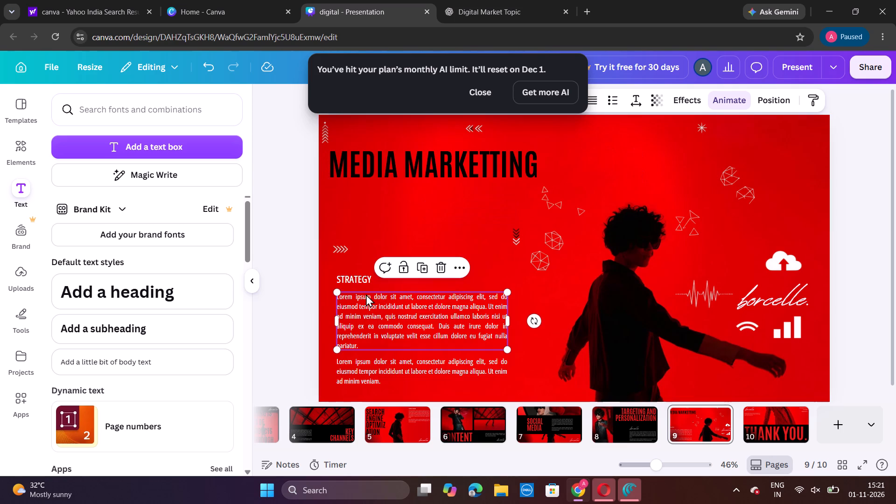
{"action": "left_click_drag", "start_coordinate": [336, 294], "coordinate": [337, 274]}
Widen the STRATEGY heading's text box to about 600 and enlarge the heading slightly, extending it toward the page's left edge.
{"action": "left_click", "coordinate": [340, 276]}
{"action": "left_click_drag", "start_coordinate": [340, 276], "coordinate": [346, 245]}
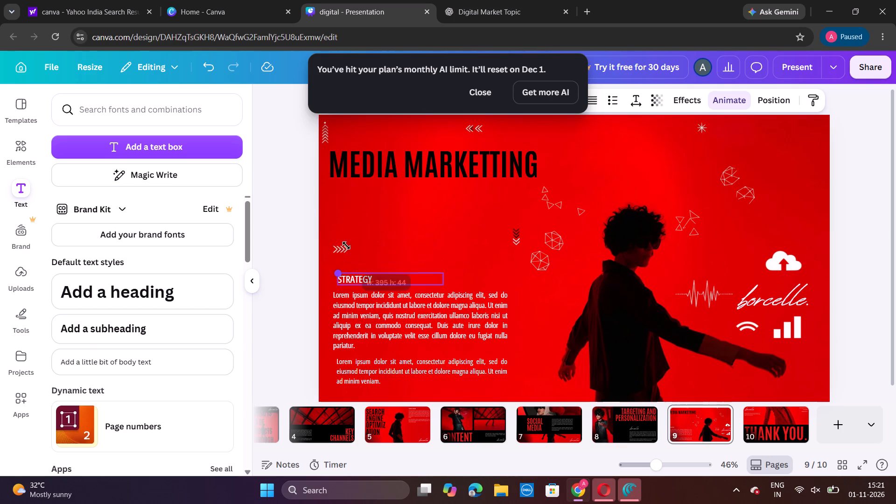
{"action": "left_click_drag", "start_coordinate": [346, 245], "coordinate": [340, 251]}
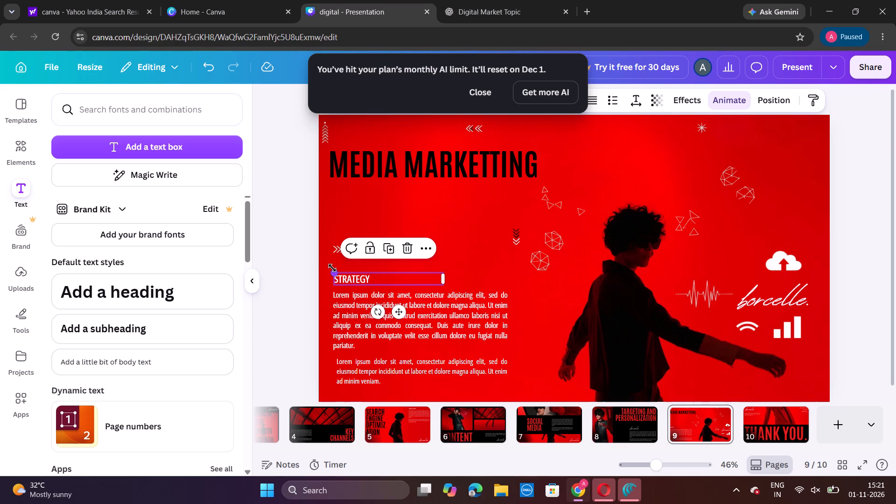
{"action": "left_click_drag", "start_coordinate": [331, 270], "coordinate": [333, 252]}
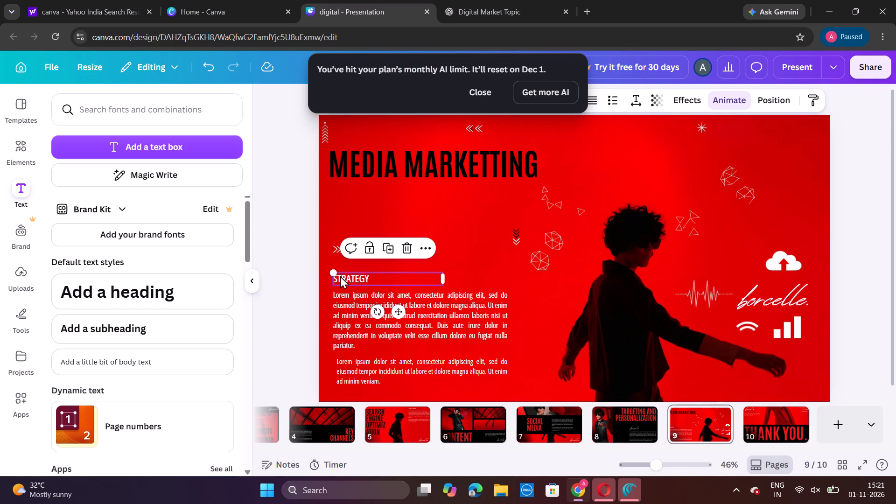
{"action": "left_click", "coordinate": [334, 272]}
{"action": "left_click_drag", "start_coordinate": [334, 272], "coordinate": [336, 259]}
{"action": "left_click_drag", "start_coordinate": [336, 259], "coordinate": [342, 243]}
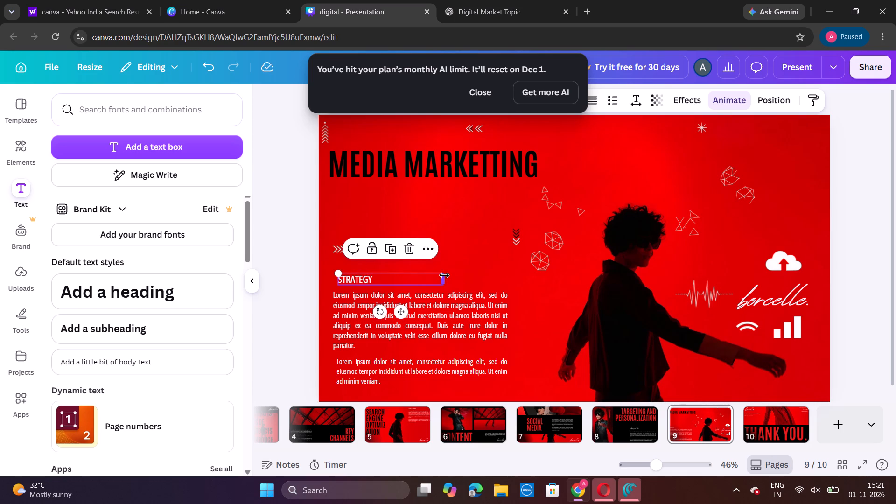
{"action": "left_click_drag", "start_coordinate": [443, 274], "coordinate": [476, 258]}
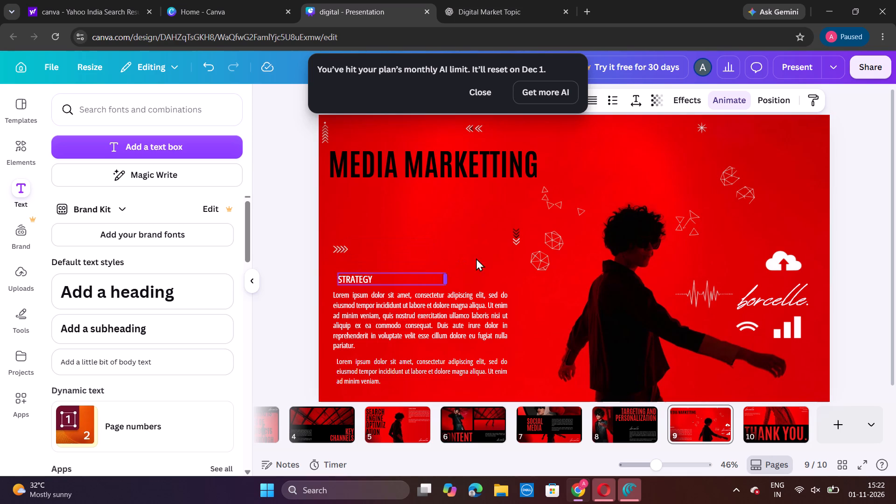
{"action": "left_click_drag", "start_coordinate": [476, 258], "coordinate": [490, 261]}
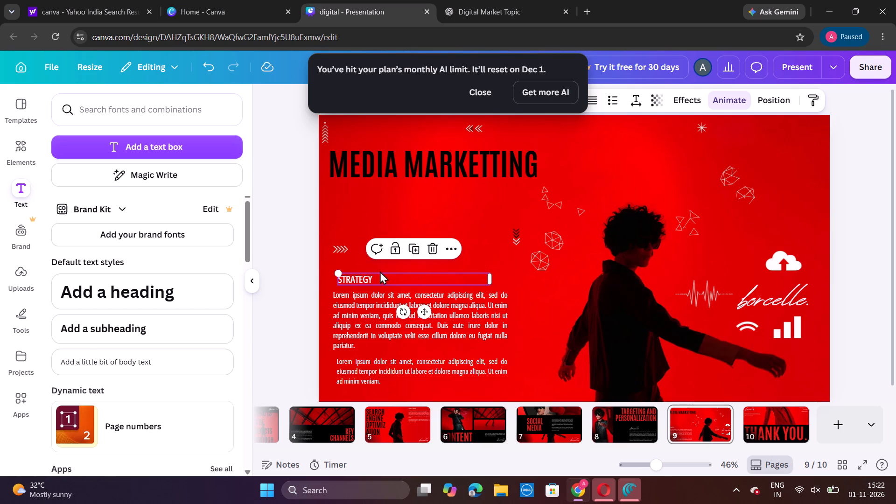
{"action": "left_click_drag", "start_coordinate": [336, 270], "coordinate": [334, 183]}
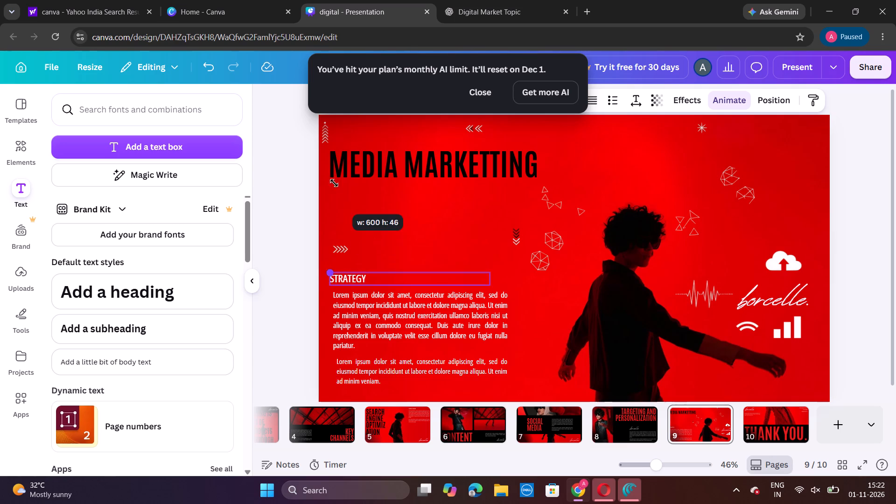
{"action": "left_click_drag", "start_coordinate": [334, 183], "coordinate": [336, 130]}
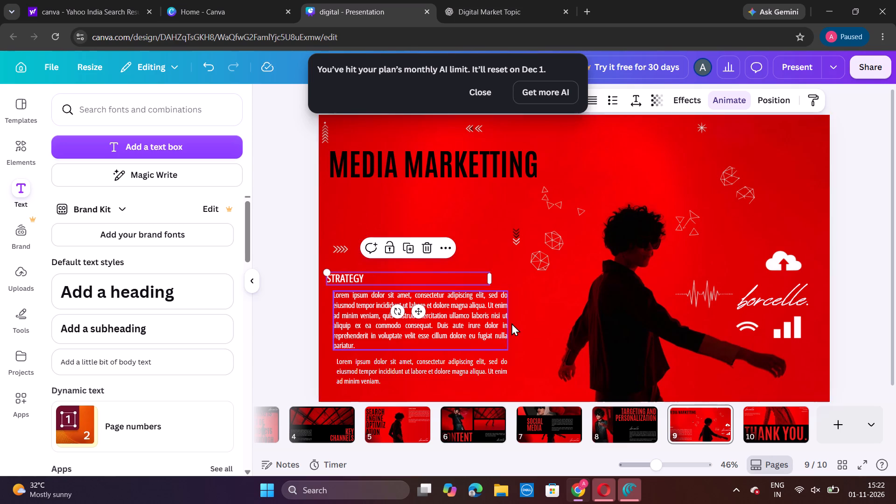
{"action": "left_click", "coordinate": [511, 323]}
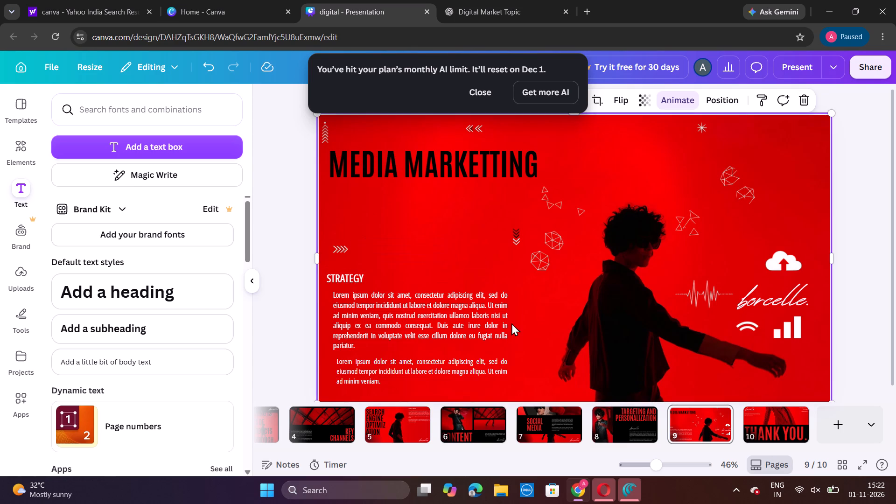
Delete the red background image with the silhouetted figure from page 9.
{"action": "left_click", "coordinate": [492, 250]}
{"action": "left_click", "coordinate": [753, 301]}
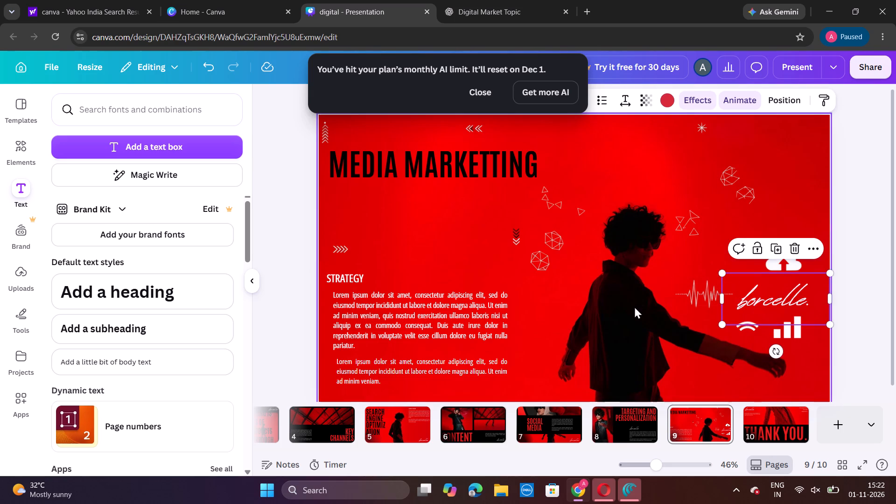
{"action": "left_click", "coordinate": [634, 306]}
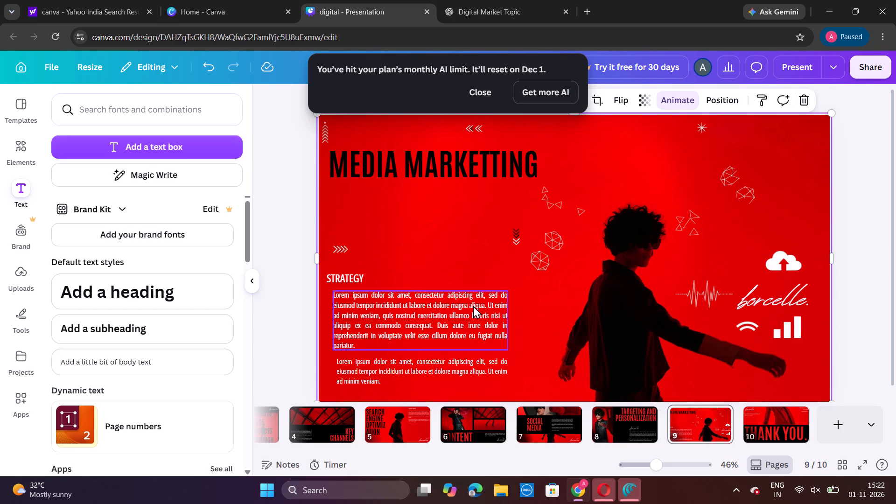
{"action": "key", "text": "BackSpace"}
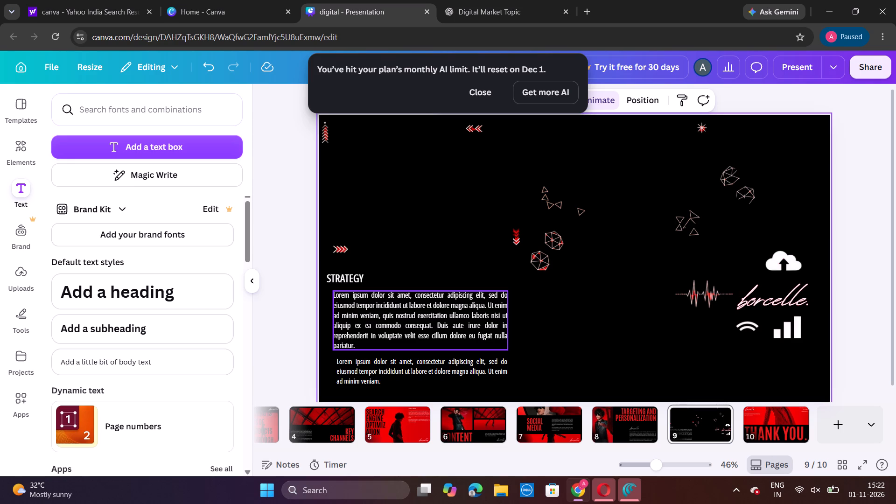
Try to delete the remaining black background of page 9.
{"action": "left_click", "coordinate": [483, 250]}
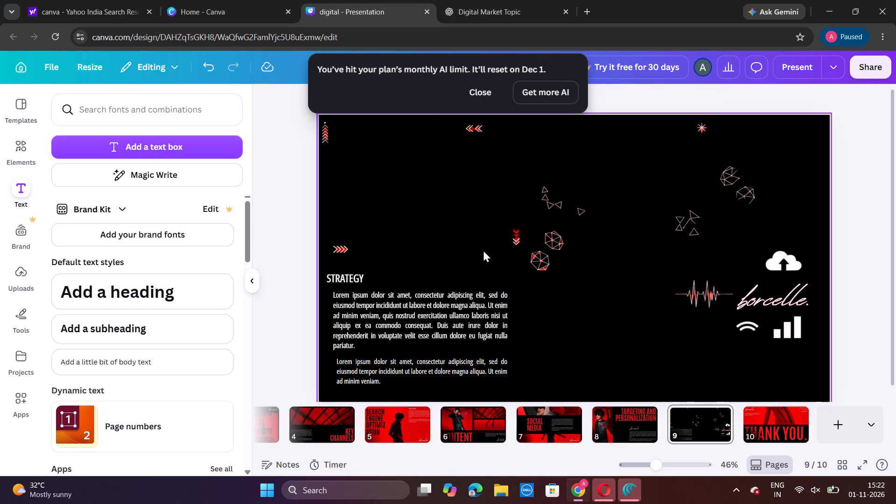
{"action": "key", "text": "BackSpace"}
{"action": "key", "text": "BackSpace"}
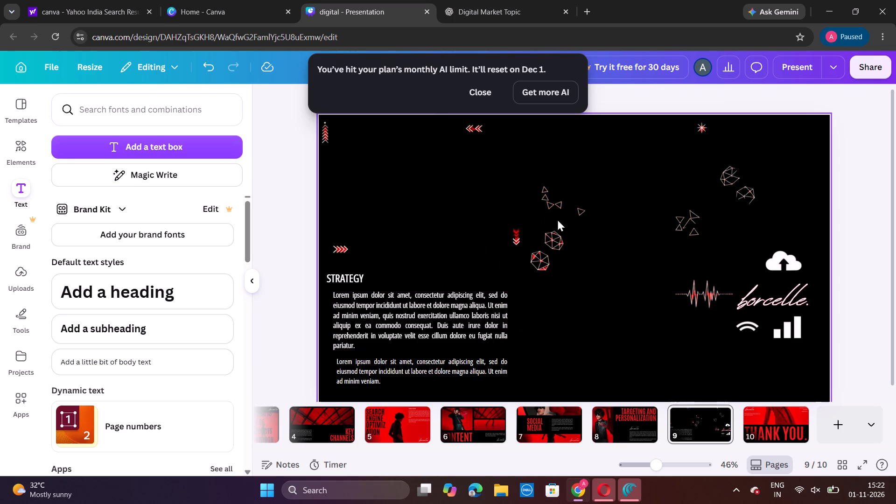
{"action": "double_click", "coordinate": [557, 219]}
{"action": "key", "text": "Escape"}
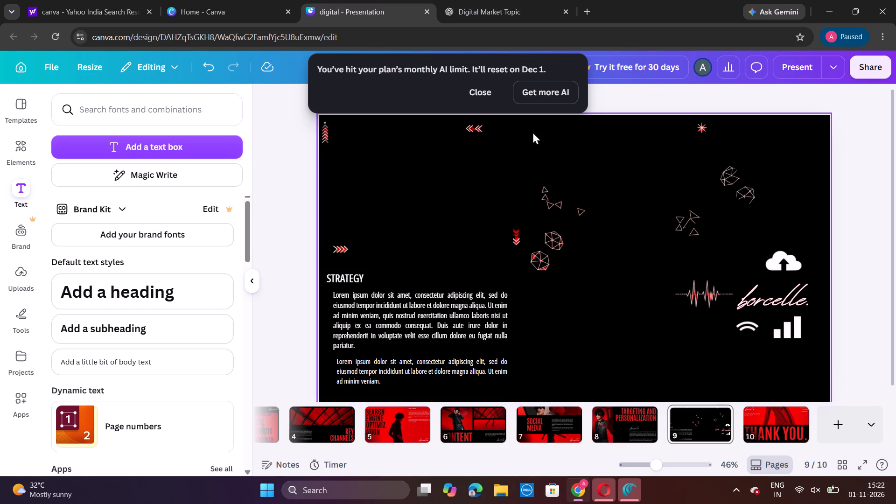
Dismiss the monthly AI limit notification.
{"action": "left_click", "coordinate": [473, 90]}
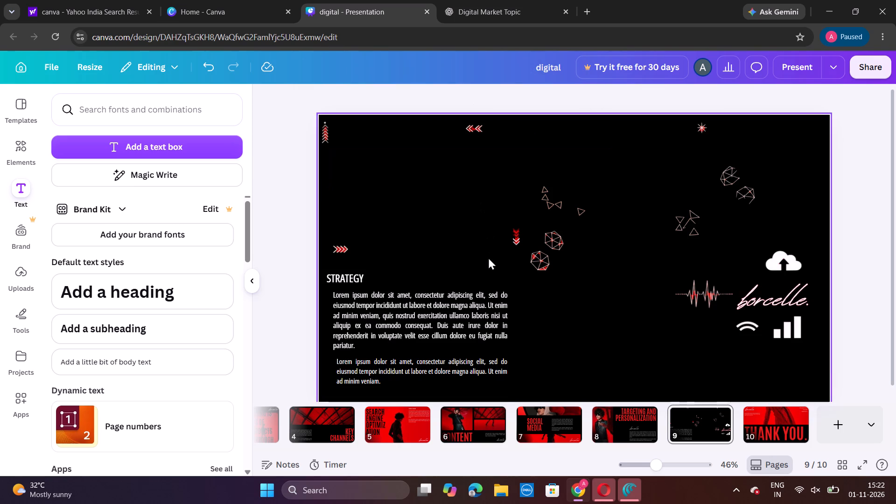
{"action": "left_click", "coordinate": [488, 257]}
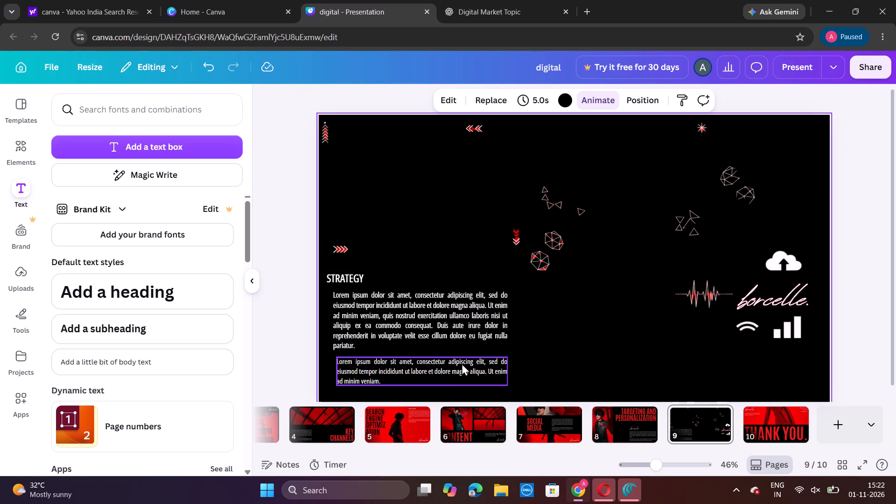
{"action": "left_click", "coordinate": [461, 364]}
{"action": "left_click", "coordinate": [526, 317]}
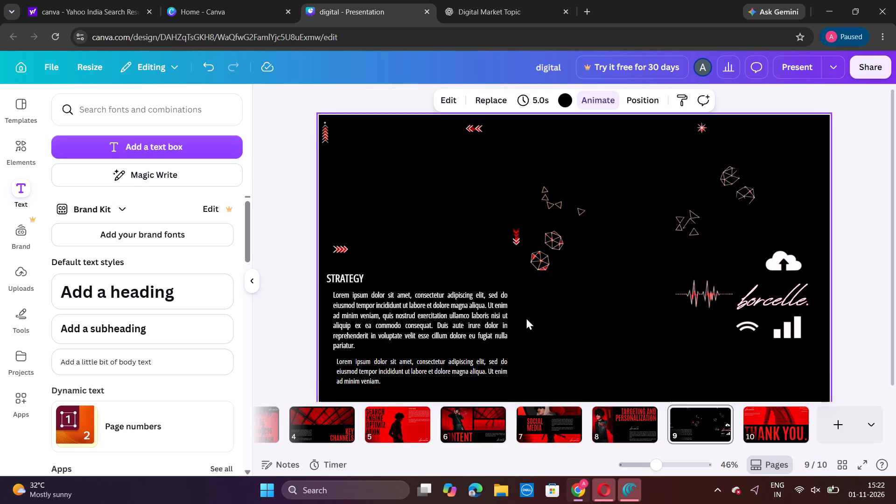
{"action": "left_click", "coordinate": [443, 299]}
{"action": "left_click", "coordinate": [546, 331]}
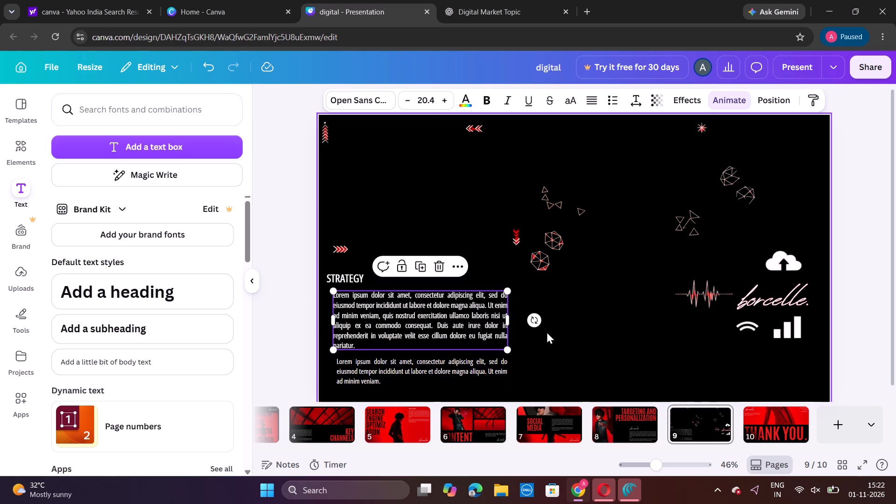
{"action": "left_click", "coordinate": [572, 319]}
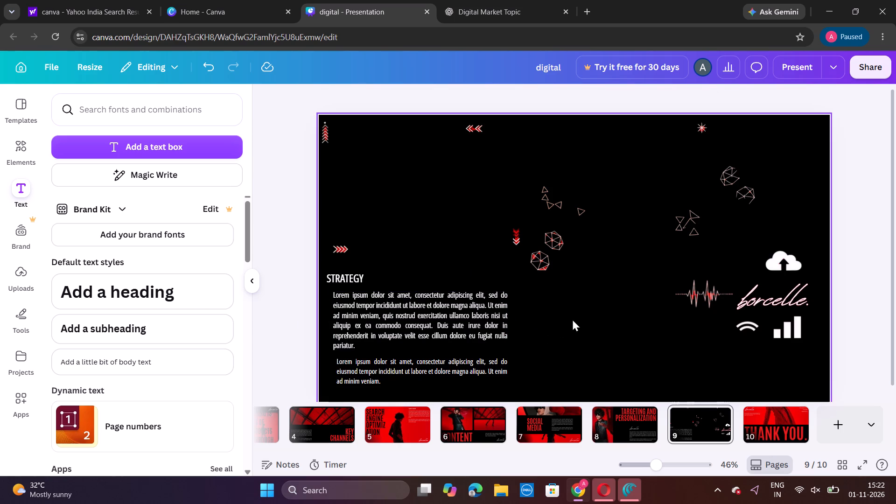
Delete the "borcelle." signature text from page 8.
{"action": "left_click", "coordinate": [613, 437]}
{"action": "left_click", "coordinate": [641, 285]}
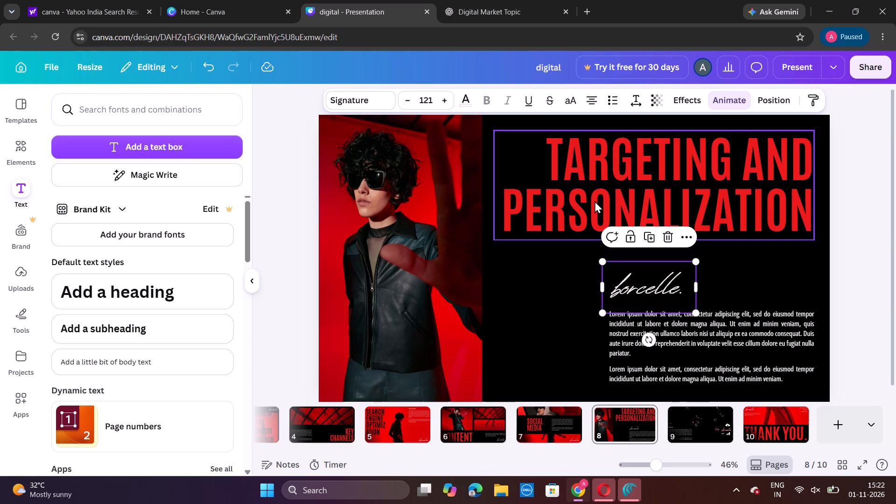
{"action": "key", "text": "BackSpace"}
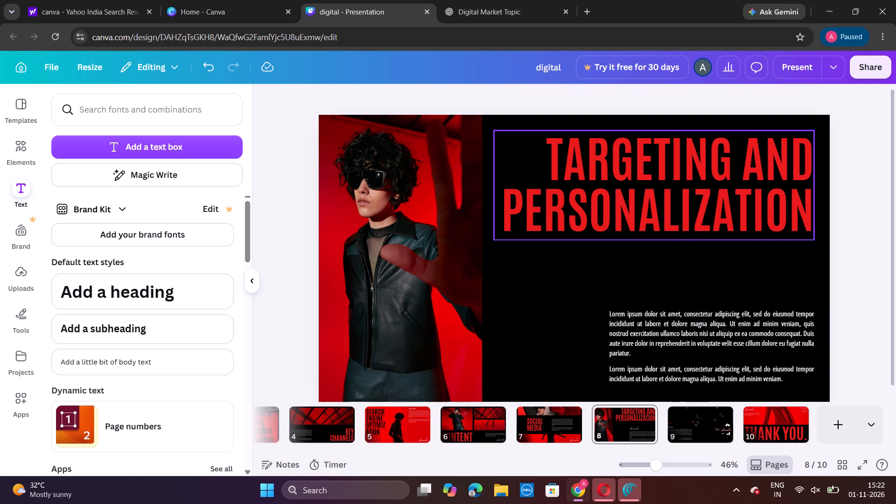
Remove the black background colour from page 8, the Targeting and Personalization page.
{"action": "left_click", "coordinate": [607, 314]}
{"action": "left_click_drag", "start_coordinate": [607, 314], "coordinate": [714, 371]}
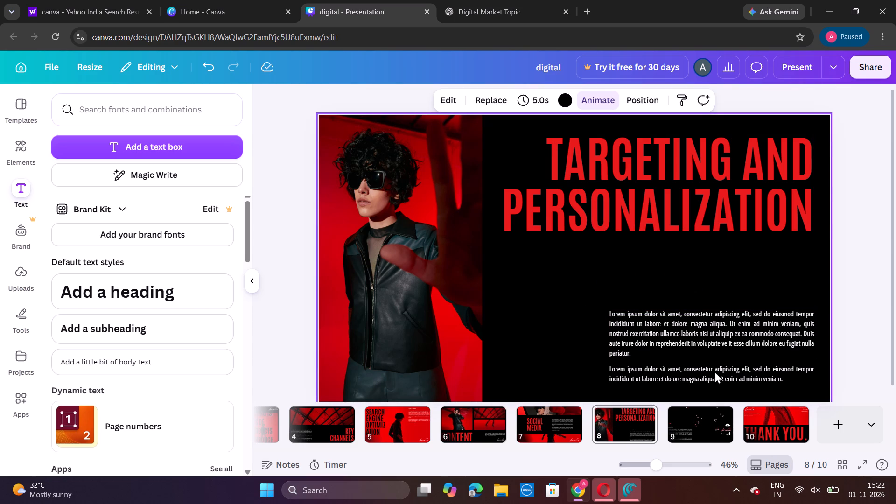
{"action": "key", "text": "BackSpace"}
{"action": "left_click", "coordinate": [720, 302]}
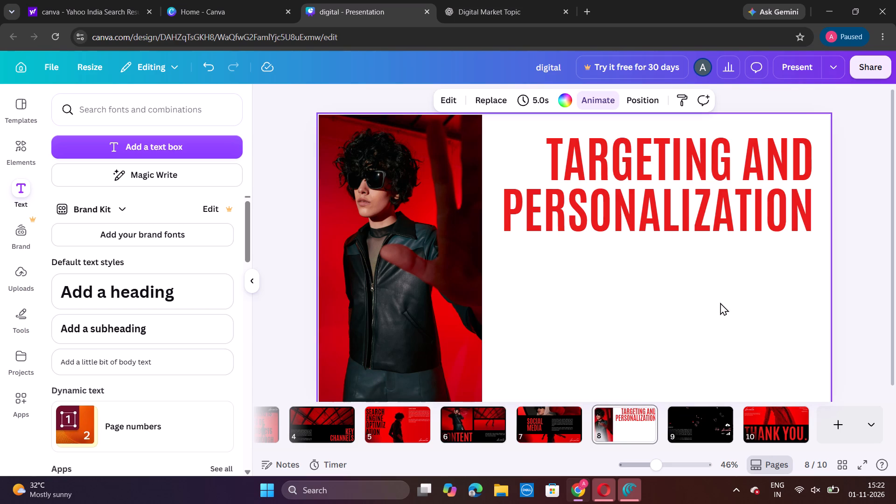
Move the TARGETING AND PERSONALIZATION heading down to just below the middle of page 8.
{"action": "left_click_drag", "start_coordinate": [728, 181], "coordinate": [720, 276]}
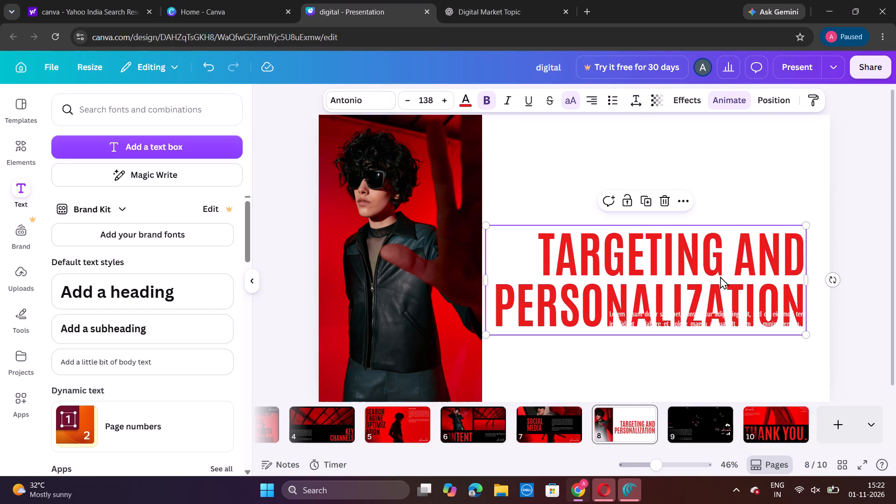
{"action": "left_click", "coordinate": [719, 275]}
{"action": "left_click", "coordinate": [710, 160]}
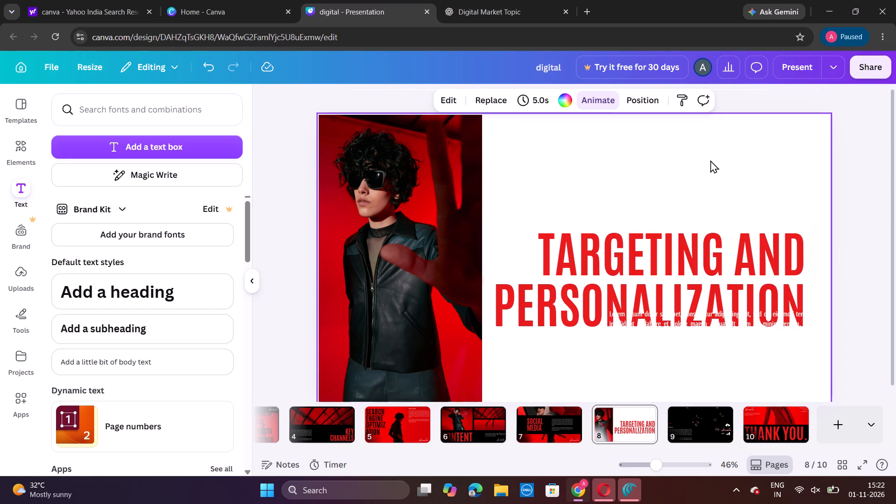
Move the longer lorem ipsum paragraph on page 8 to just below the heading and lock it in place.
{"action": "left_click_drag", "start_coordinate": [627, 316], "coordinate": [626, 360]}
{"action": "left_click", "coordinate": [626, 360]}
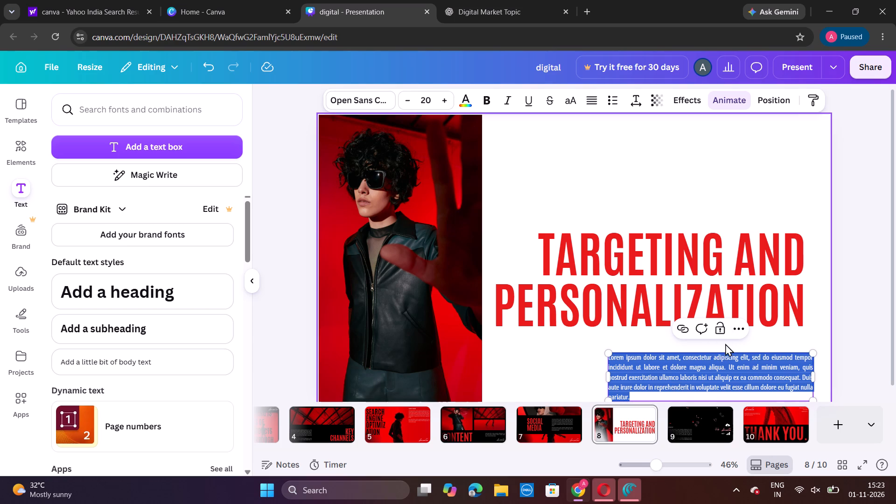
{"action": "left_click", "coordinate": [734, 329]}
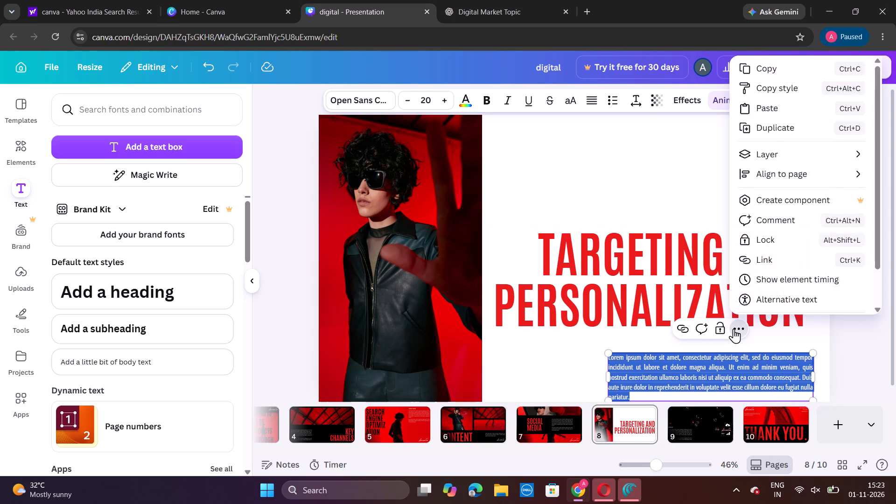
{"action": "left_click", "coordinate": [750, 238]}
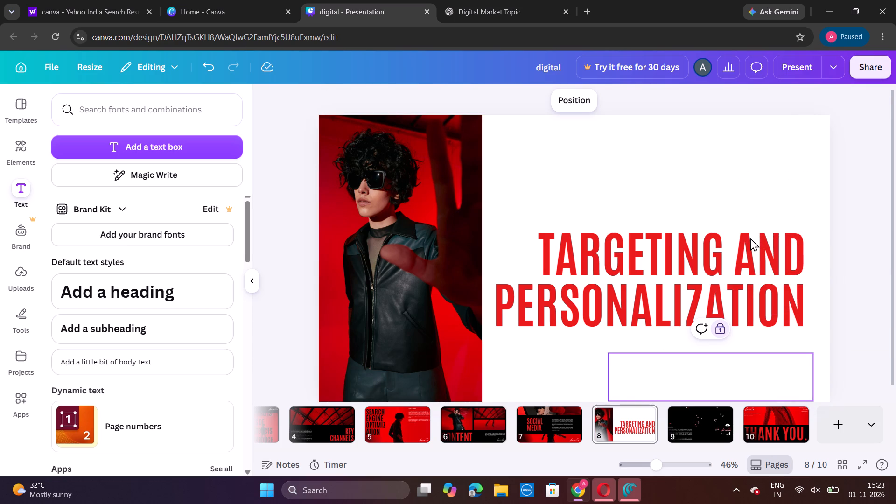
{"action": "left_click", "coordinate": [791, 147]}
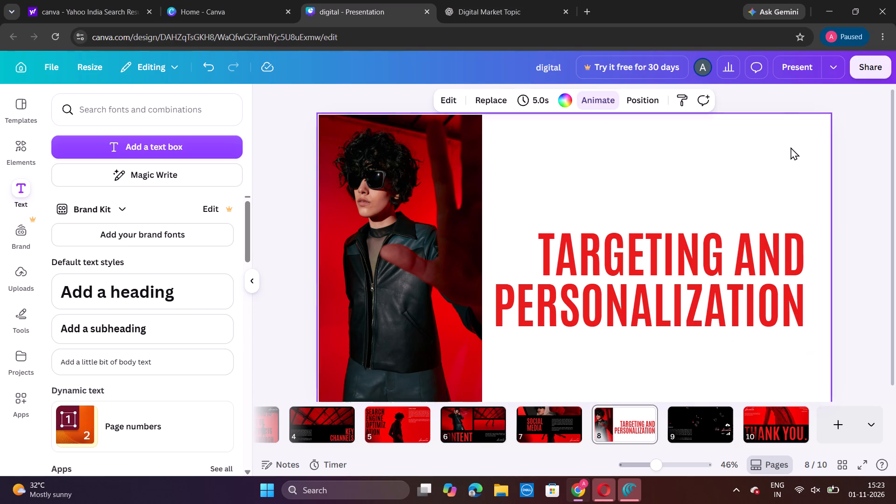
{"action": "left_click_drag", "start_coordinate": [696, 368], "coordinate": [668, 290]}
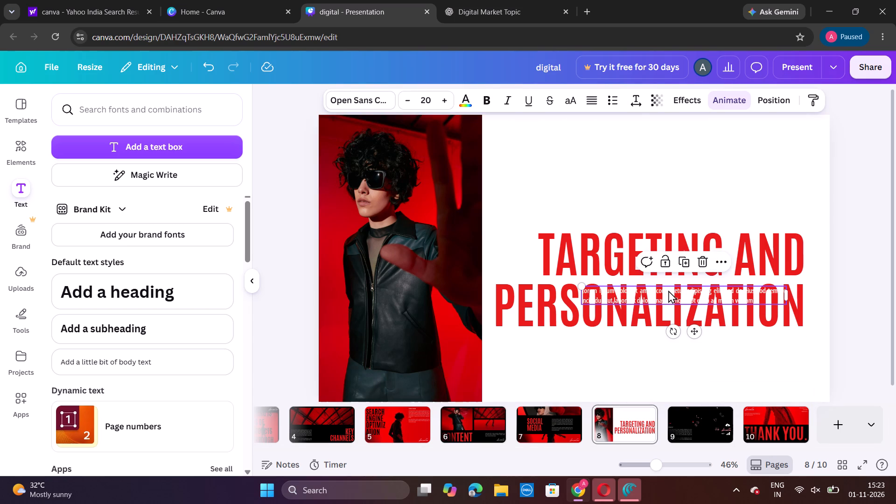
{"action": "double_click", "coordinate": [668, 290]}
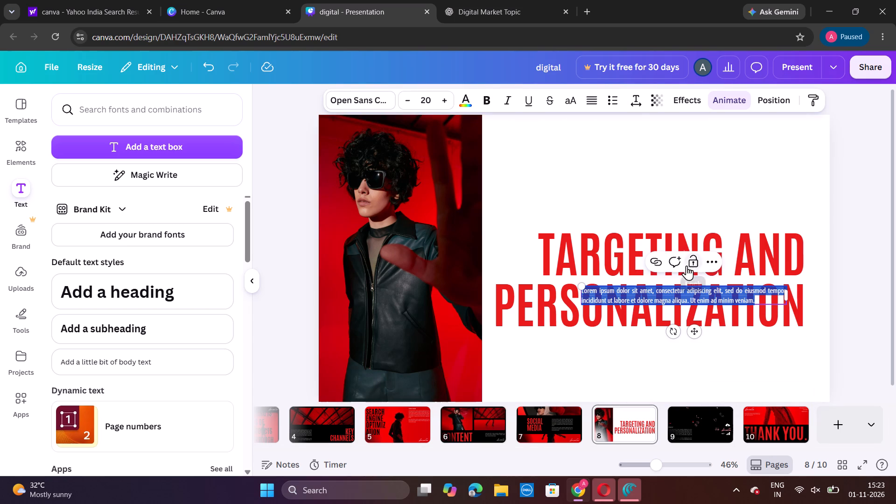
{"action": "left_click", "coordinate": [662, 296]}
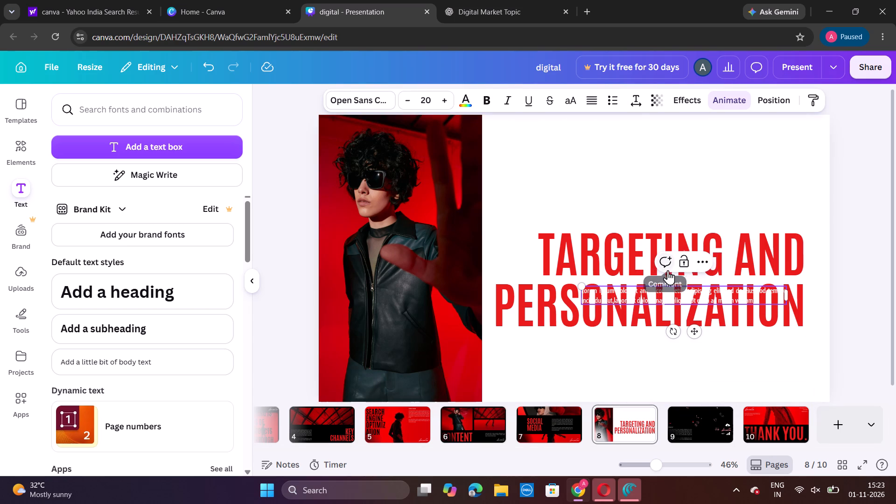
{"action": "left_click_drag", "start_coordinate": [668, 283], "coordinate": [667, 277]}
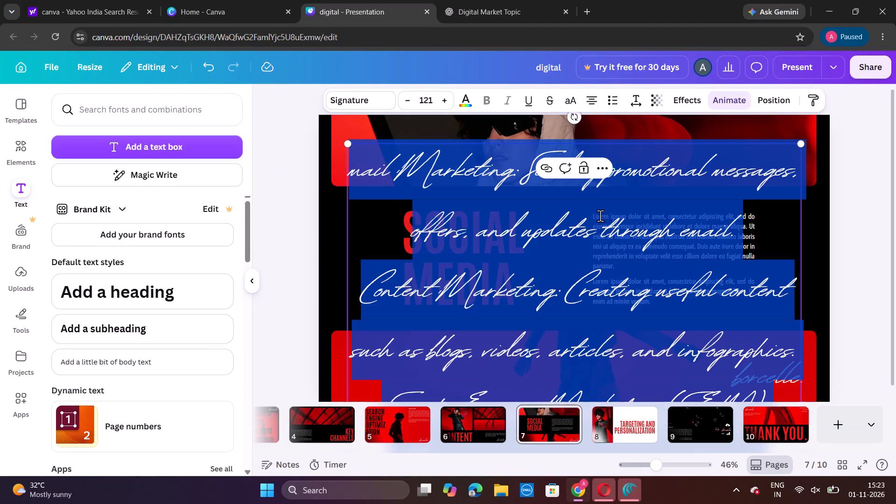
{"action": "left_click", "coordinate": [600, 216]}
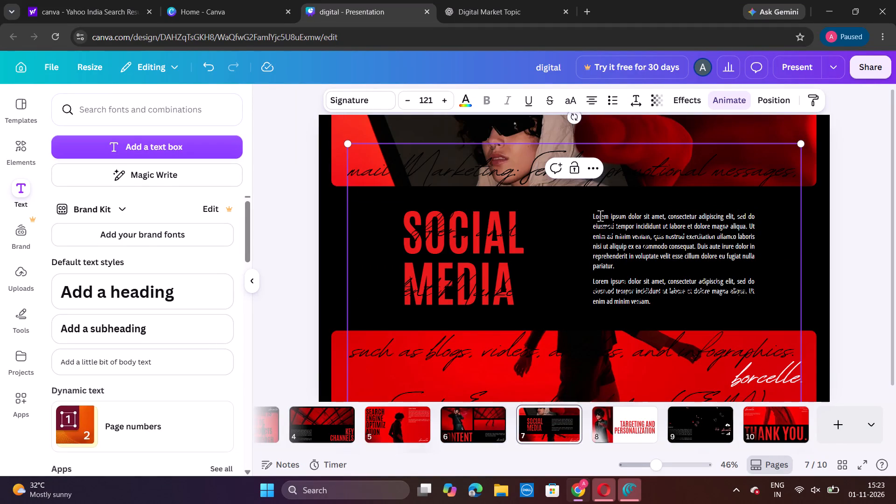
{"action": "left_click", "coordinate": [617, 237]}
{"action": "left_click", "coordinate": [847, 263]}
{"action": "scroll", "coordinate": [768, 312], "scroll_direction": "down", "scroll_amount": 1}
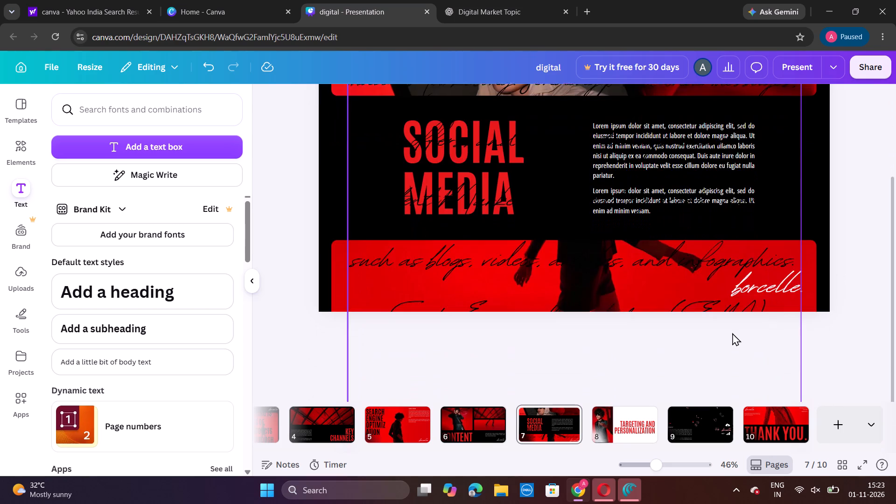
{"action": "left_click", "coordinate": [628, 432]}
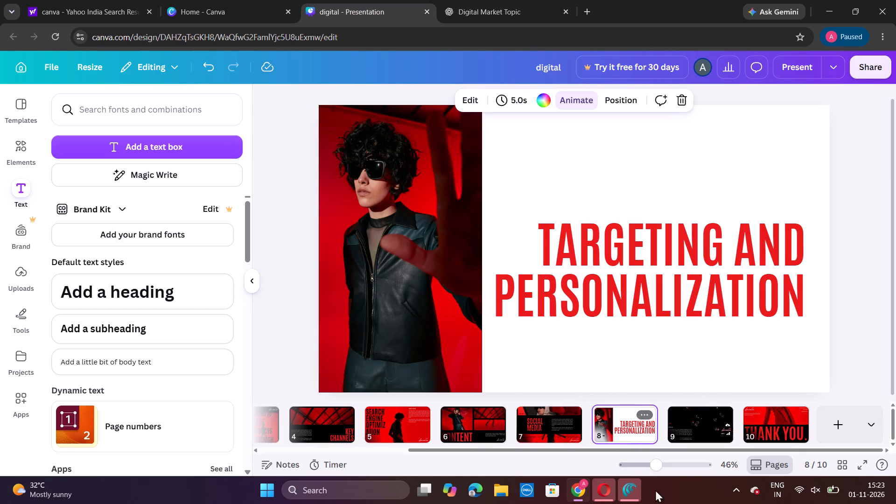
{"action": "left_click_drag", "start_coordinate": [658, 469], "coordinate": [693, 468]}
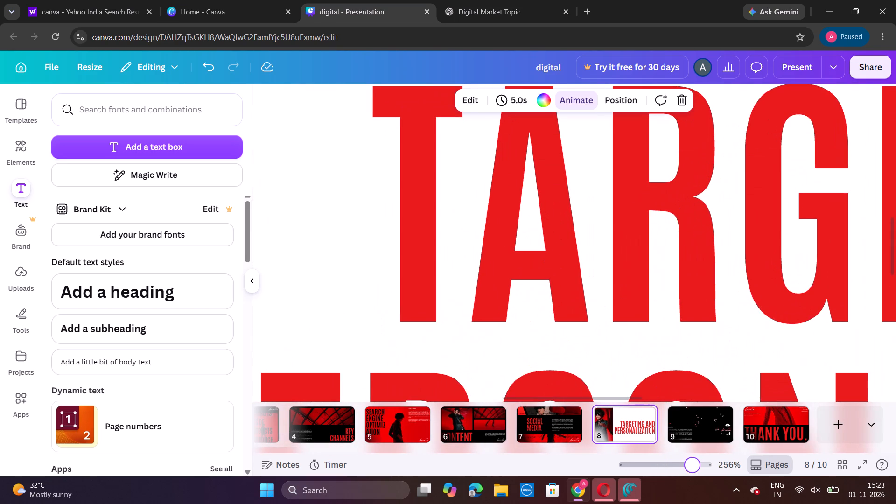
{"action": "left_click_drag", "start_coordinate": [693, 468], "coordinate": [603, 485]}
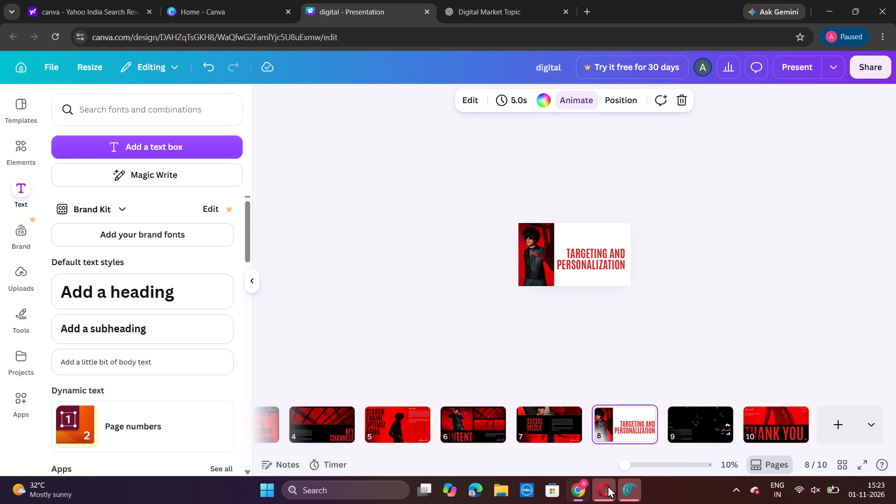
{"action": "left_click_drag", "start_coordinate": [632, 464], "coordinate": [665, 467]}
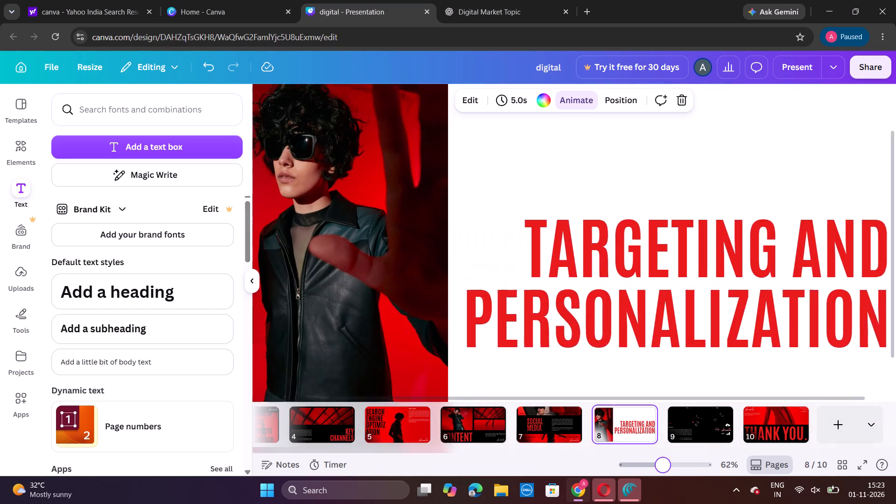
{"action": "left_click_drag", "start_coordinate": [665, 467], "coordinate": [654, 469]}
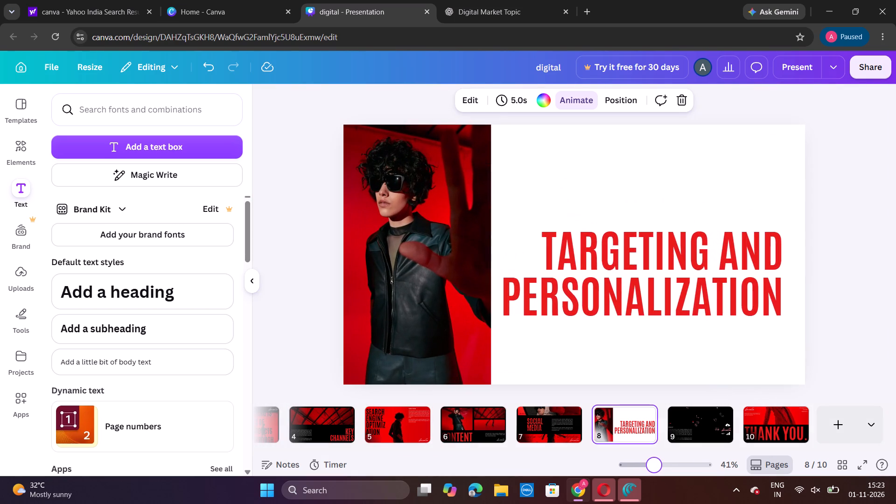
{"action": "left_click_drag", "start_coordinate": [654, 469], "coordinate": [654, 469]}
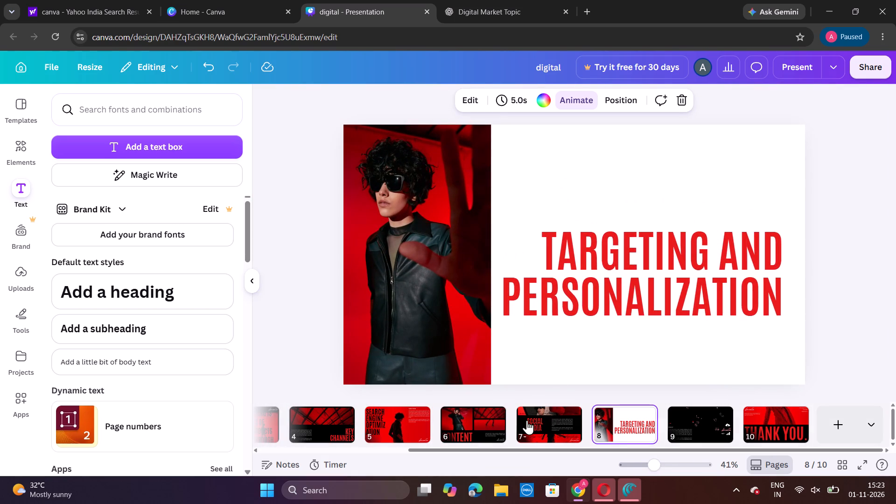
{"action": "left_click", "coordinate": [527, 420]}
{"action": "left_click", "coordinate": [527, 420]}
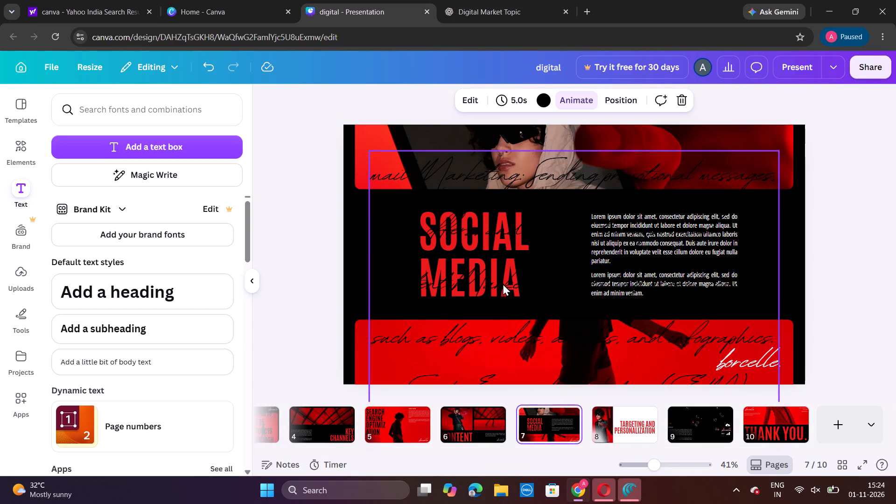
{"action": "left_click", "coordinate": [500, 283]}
Replace the large photo above the CONTENT heading on page 6 with the lit candle on brown fabric photo.
{"action": "left_click", "coordinate": [485, 410]}
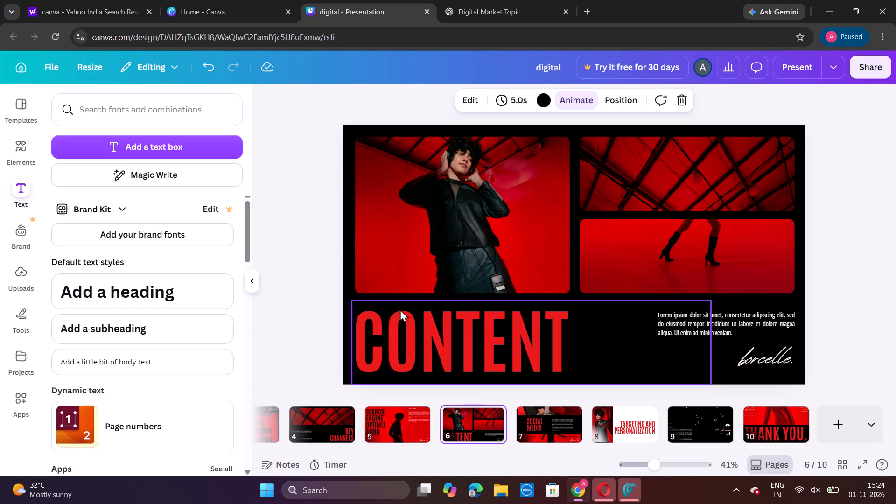
{"action": "double_click", "coordinate": [657, 315]}
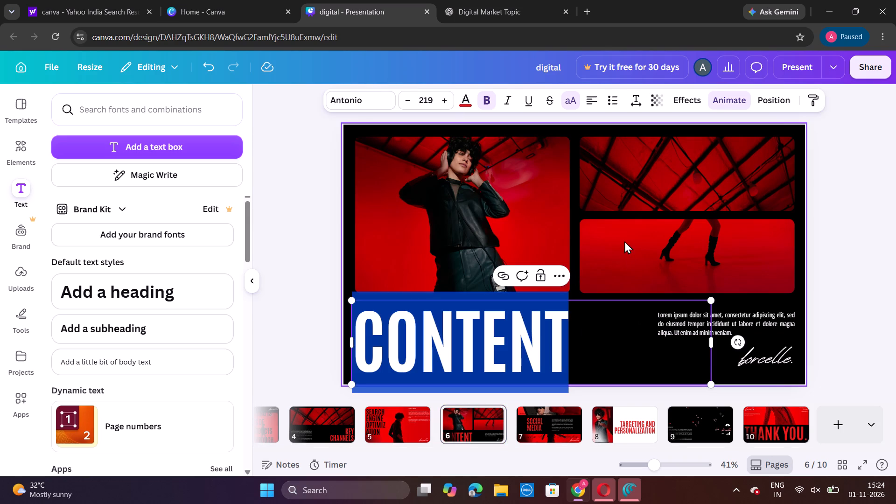
{"action": "left_click", "coordinate": [508, 215]}
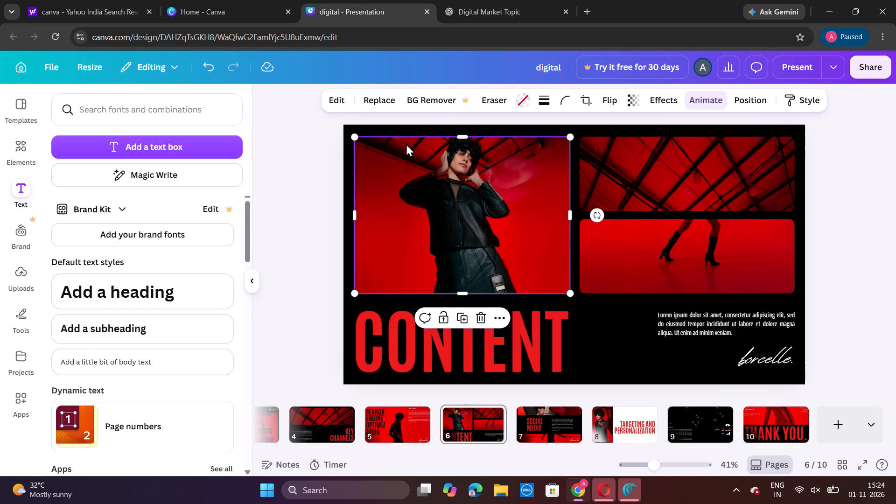
{"action": "left_click", "coordinate": [372, 103]}
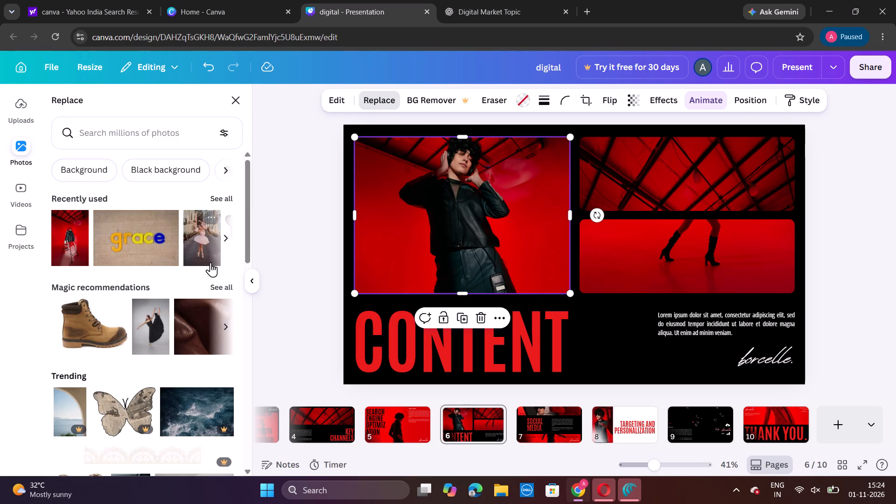
{"action": "scroll", "coordinate": [210, 262], "scroll_direction": "down", "scroll_amount": 5}
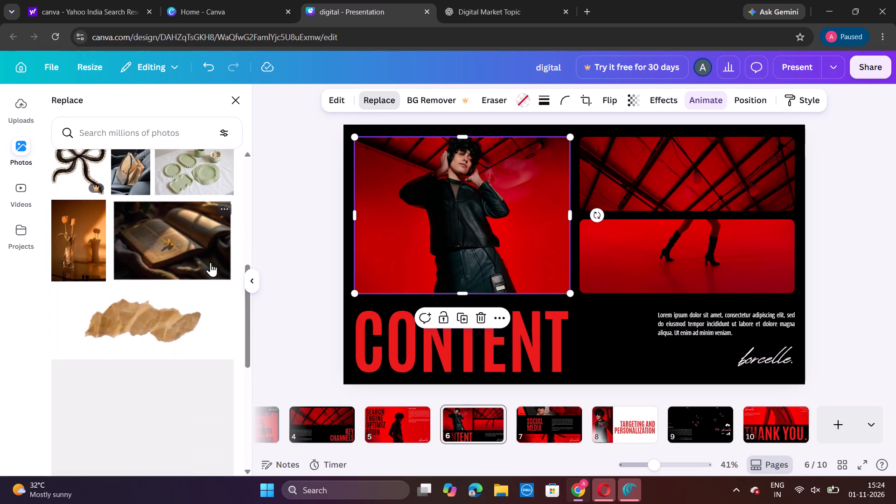
{"action": "scroll", "coordinate": [210, 262], "scroll_direction": "down", "scroll_amount": 1}
{"action": "scroll", "coordinate": [196, 326], "scroll_direction": "down", "scroll_amount": 3}
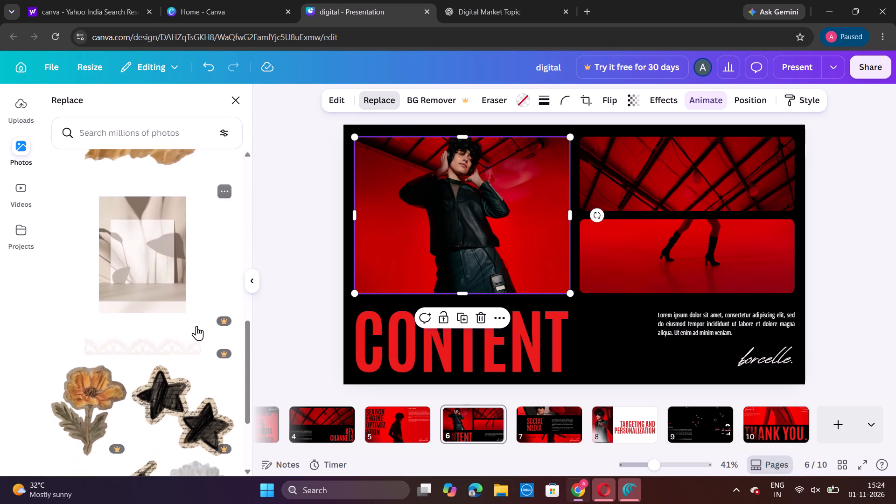
{"action": "scroll", "coordinate": [196, 326], "scroll_direction": "down", "scroll_amount": 2}
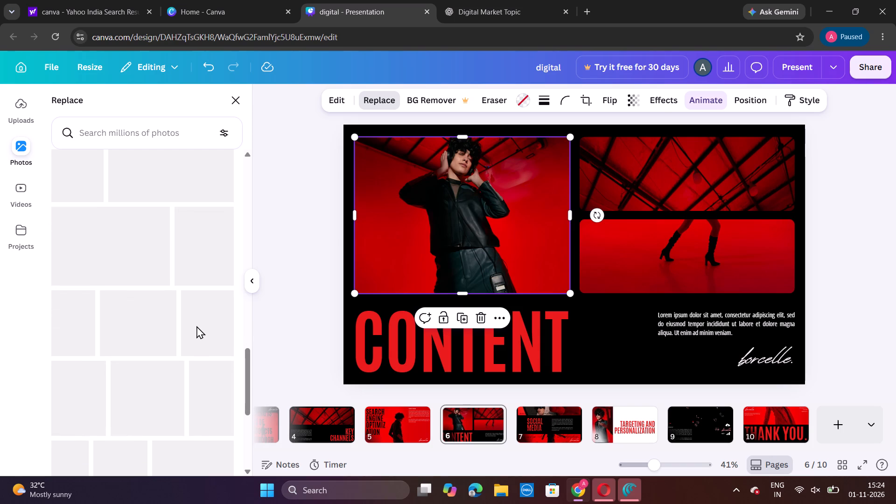
{"action": "scroll", "coordinate": [196, 326], "scroll_direction": "up", "scroll_amount": 3}
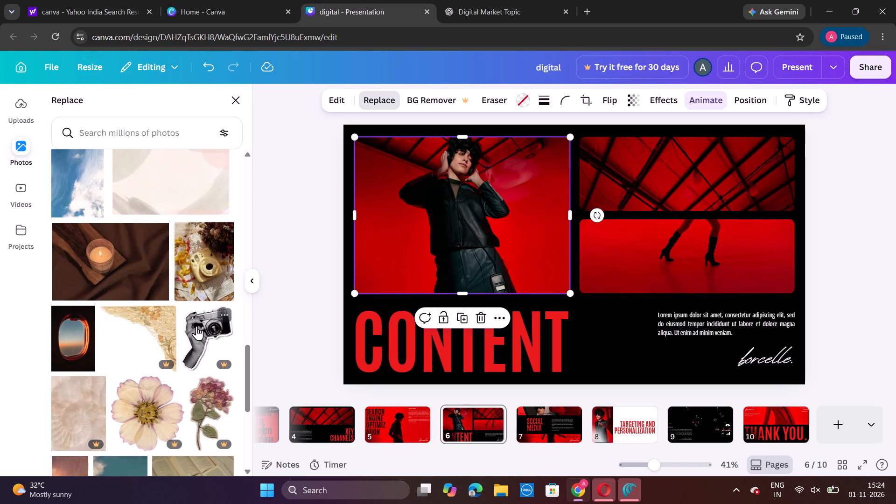
{"action": "scroll", "coordinate": [196, 326], "scroll_direction": "up", "scroll_amount": 1}
{"action": "scroll", "coordinate": [196, 326], "scroll_direction": "down", "scroll_amount": 2}
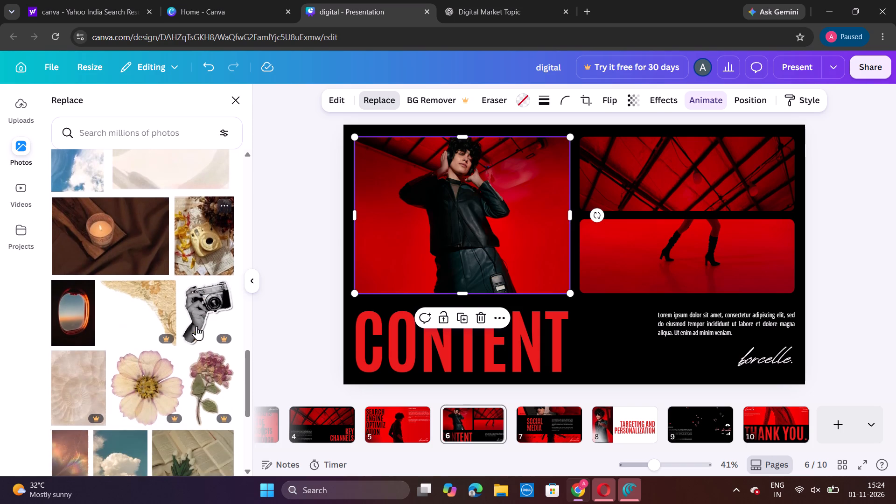
{"action": "scroll", "coordinate": [196, 326], "scroll_direction": "down", "scroll_amount": 1}
{"action": "scroll", "coordinate": [196, 326], "scroll_direction": "up", "scroll_amount": 2}
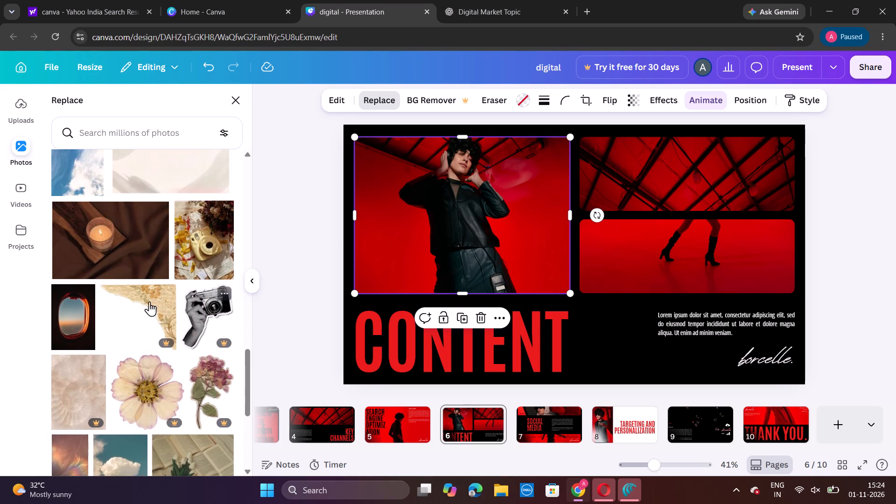
{"action": "left_click", "coordinate": [109, 254]}
{"action": "left_click", "coordinate": [109, 254]}
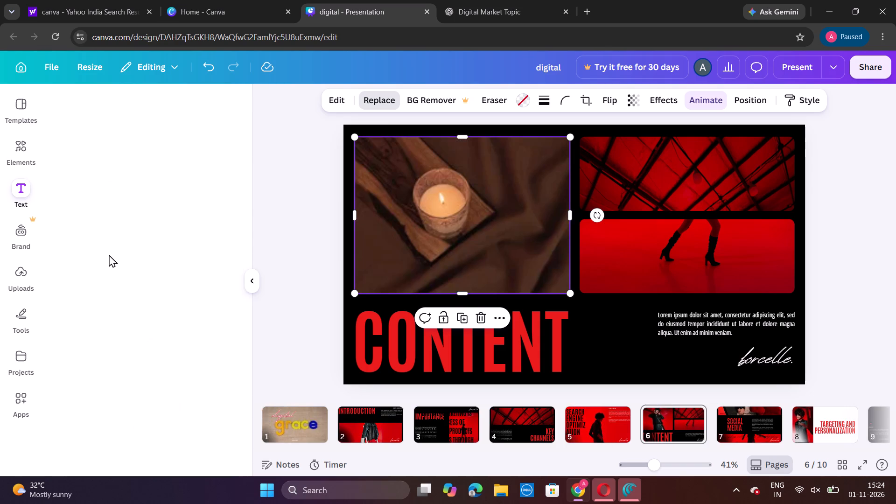
Replace the photo of legs in black boots on page 6 with the recently used black jacket photo on red.
{"action": "left_click", "coordinate": [664, 217]}
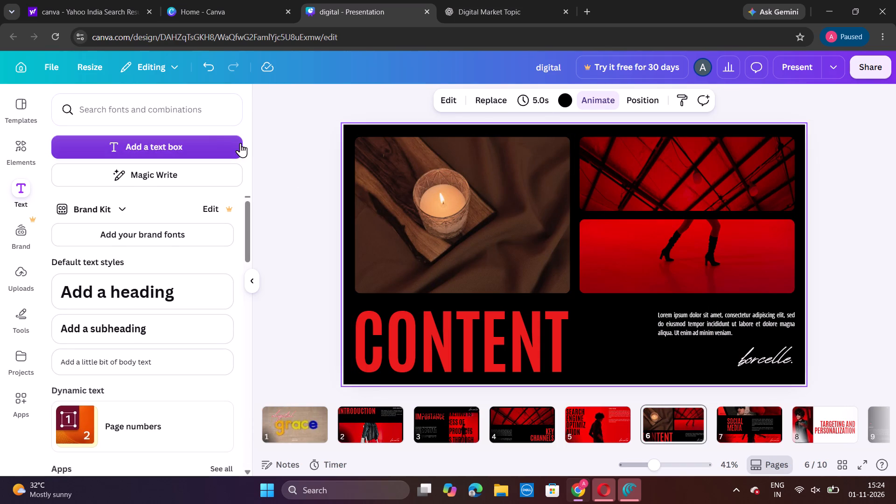
{"action": "left_click", "coordinate": [642, 168]}
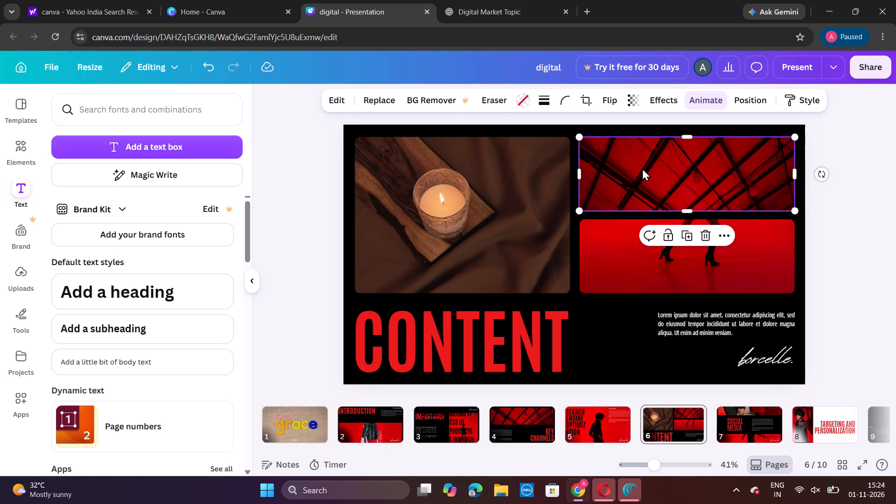
{"action": "left_click", "coordinate": [649, 252]}
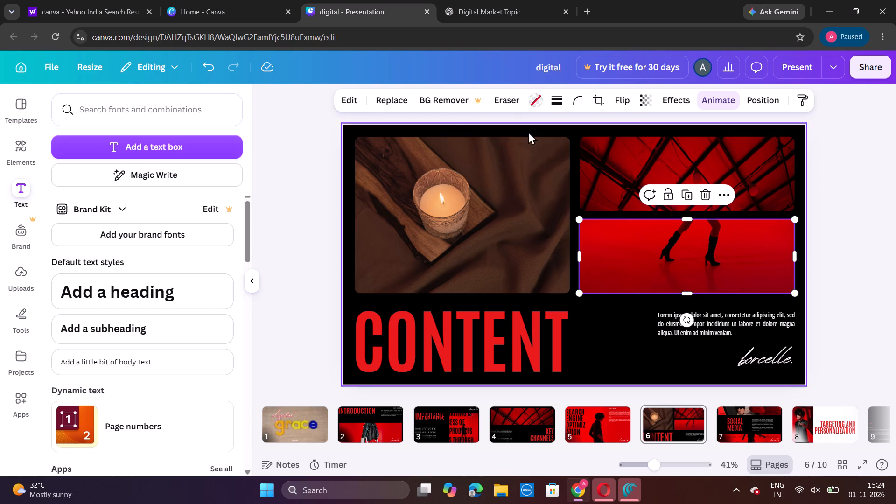
{"action": "left_click", "coordinate": [380, 102]}
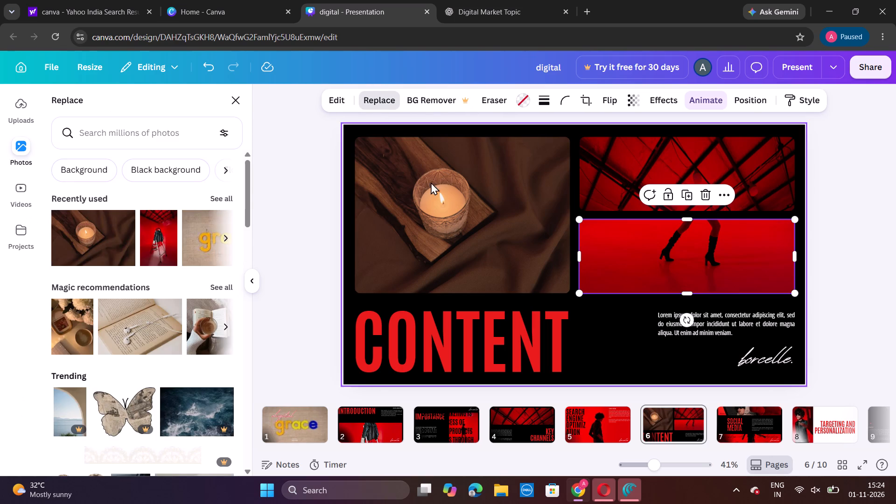
{"action": "left_click", "coordinate": [157, 243]}
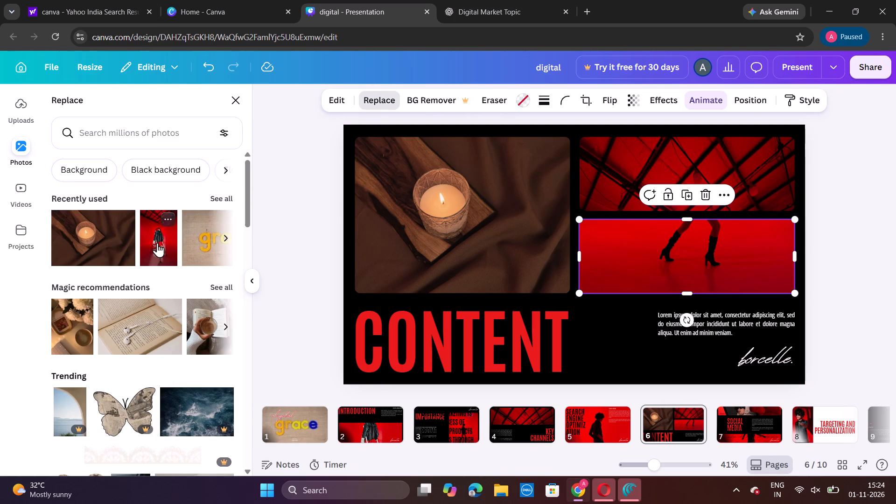
{"action": "left_click", "coordinate": [157, 243]}
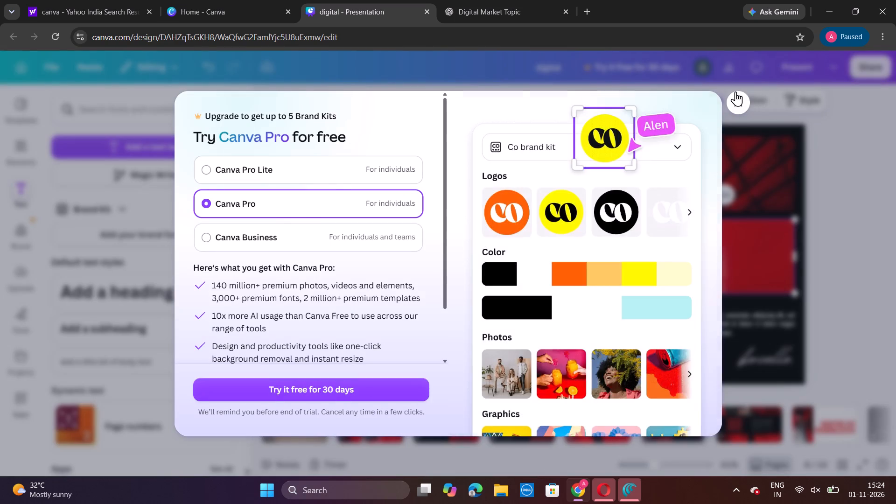
{"action": "left_click", "coordinate": [735, 91]}
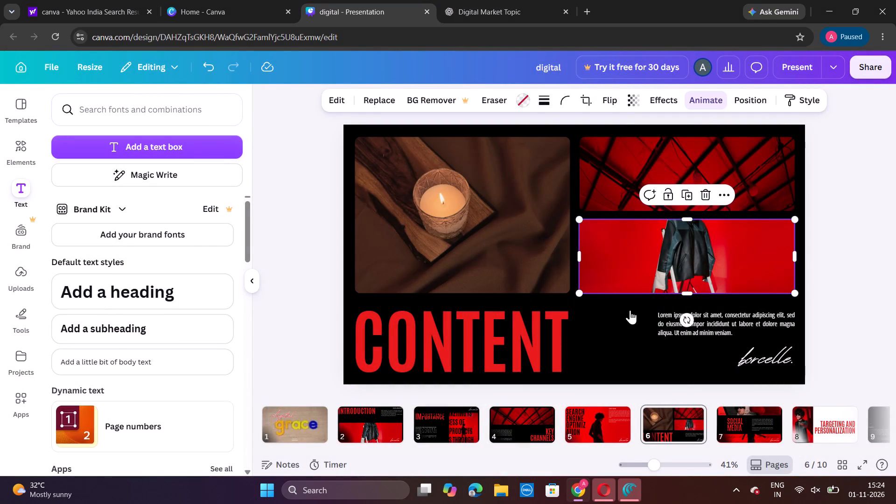
Delete the lorem ipsum paragraph above the borcelle signature on page 6.
{"action": "left_click", "coordinate": [648, 315]}
{"action": "left_click", "coordinate": [671, 322]}
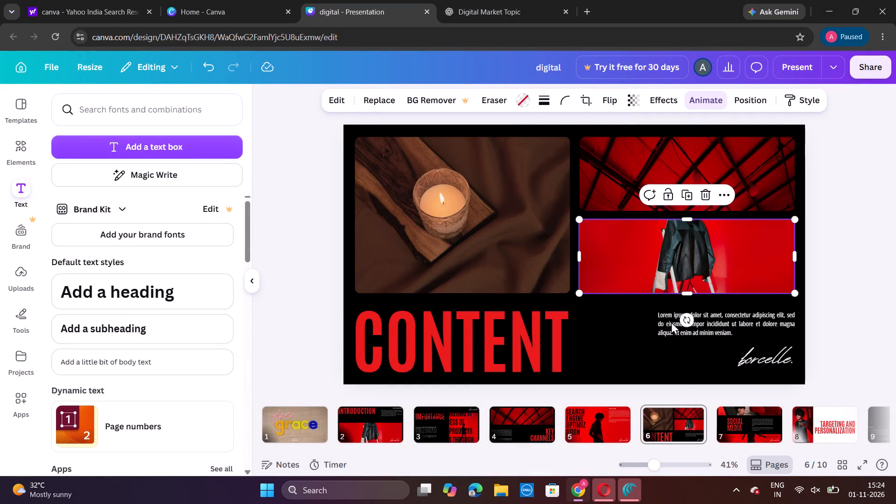
{"action": "double_click", "coordinate": [664, 315]}
{"action": "left_click_drag", "start_coordinate": [664, 315], "coordinate": [684, 324]}
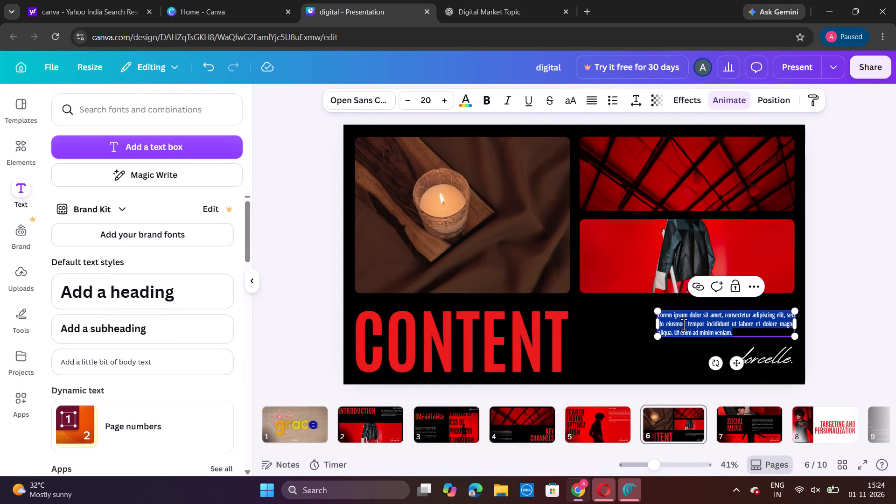
{"action": "left_click", "coordinate": [684, 324]}
{"action": "left_click", "coordinate": [728, 326]}
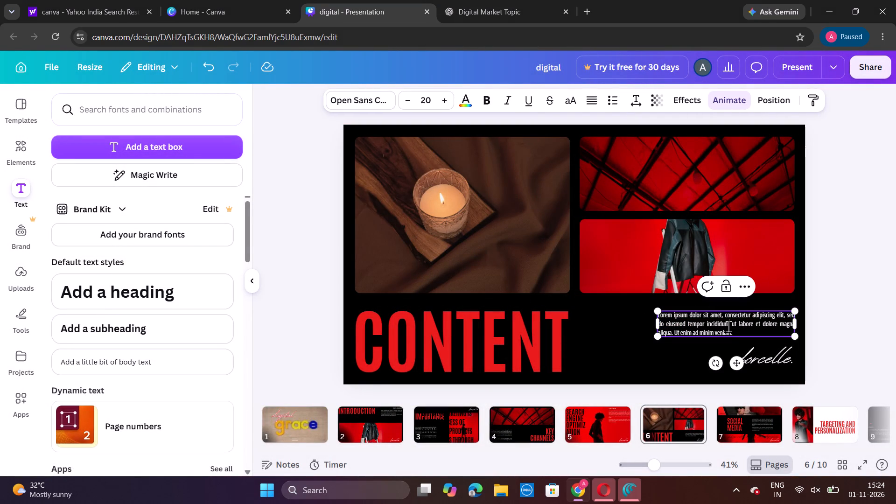
{"action": "left_click_drag", "start_coordinate": [665, 316], "coordinate": [733, 343]}
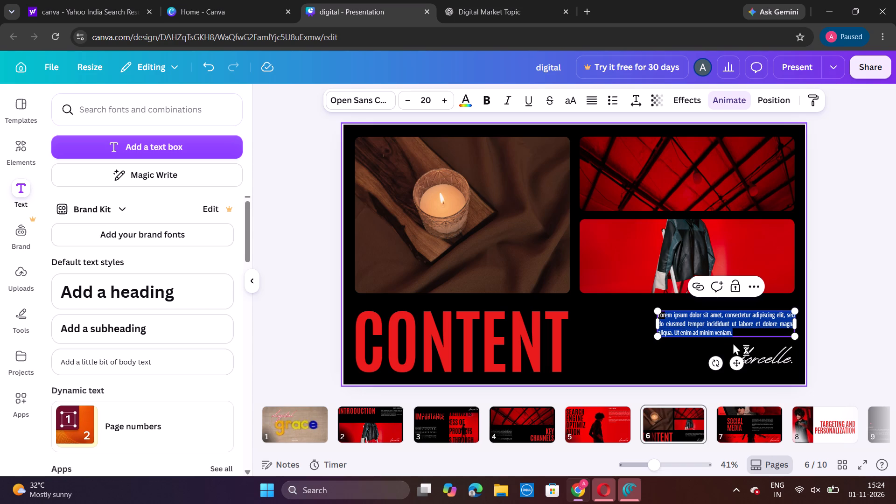
{"action": "left_click", "coordinate": [758, 285]}
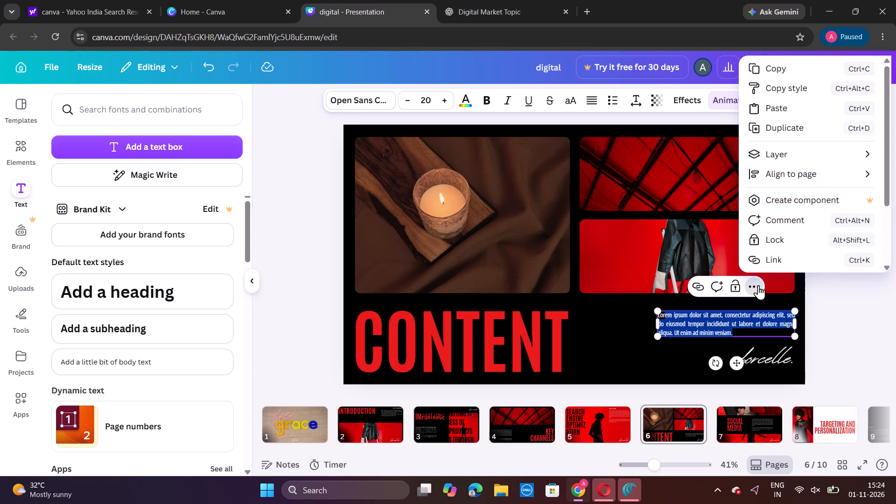
{"action": "left_click", "coordinate": [868, 296]}
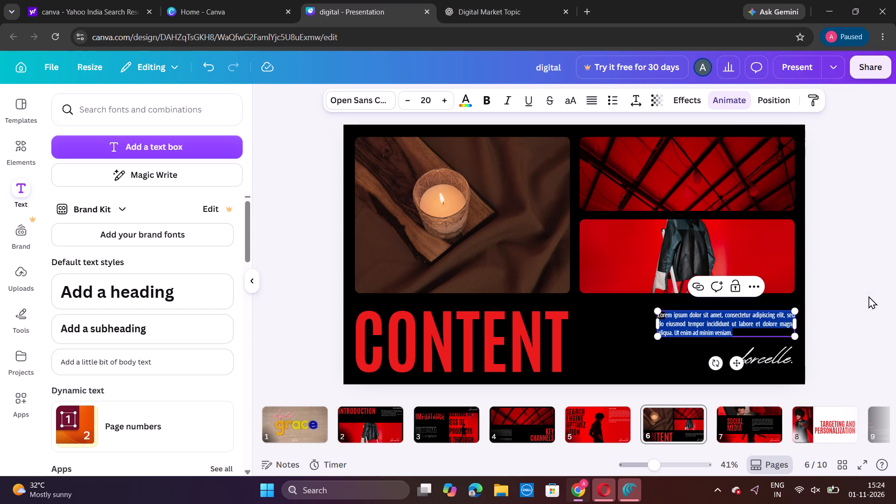
{"action": "left_click", "coordinate": [665, 315]}
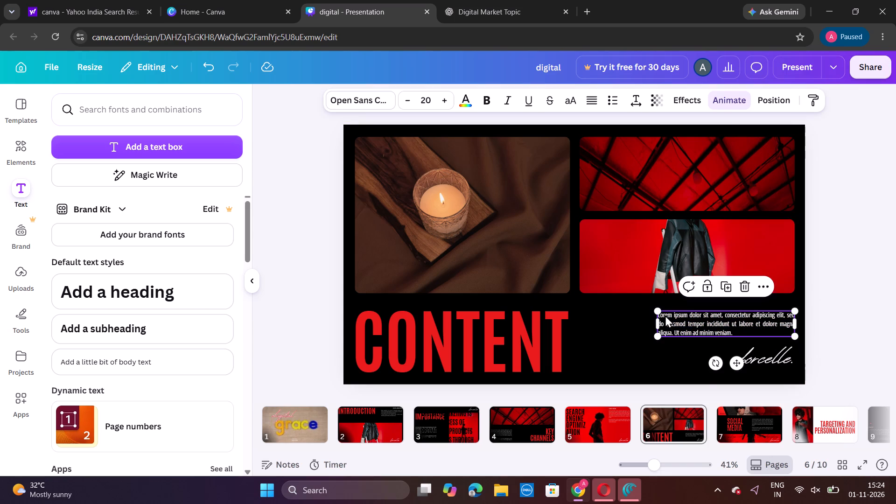
{"action": "left_click", "coordinate": [749, 289]}
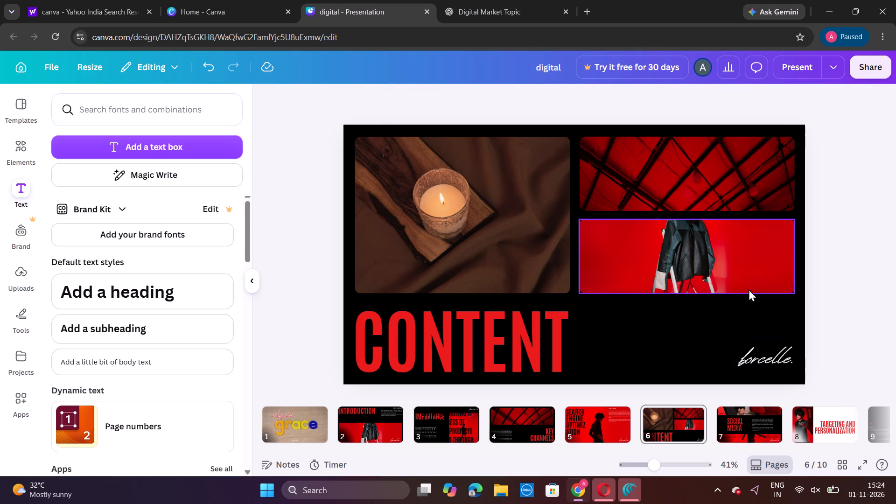
{"action": "left_click", "coordinate": [725, 344]}
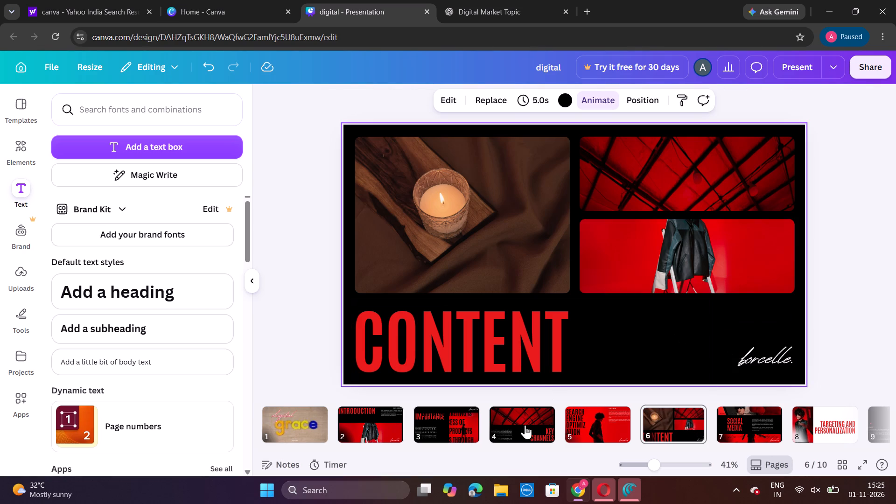
Delete the small SEARCH ENGINE subheading, both lorem ipsum paragraphs and the borcelle signature from page 5.
{"action": "left_click", "coordinate": [584, 416]}
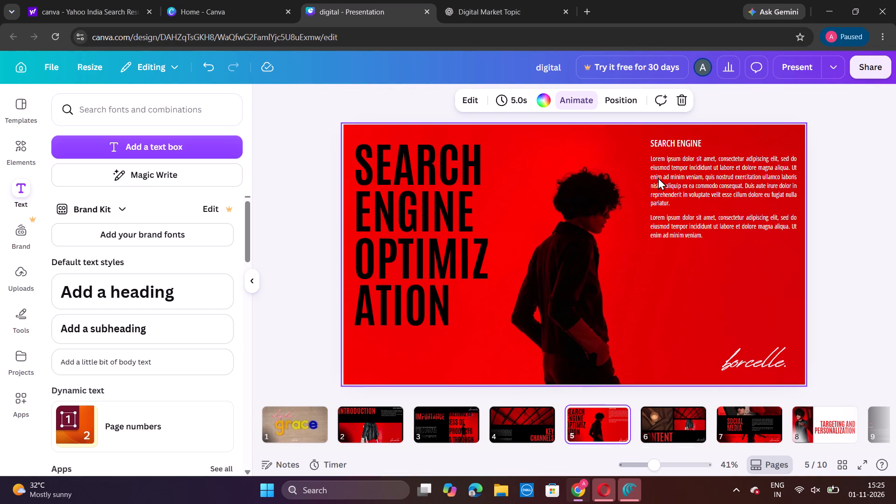
{"action": "left_click", "coordinate": [657, 140]}
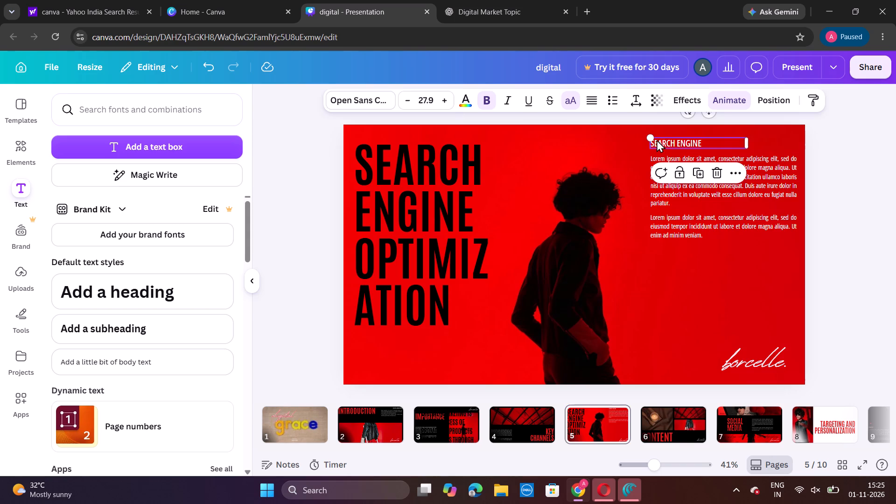
{"action": "key", "text": "BackSpace"}
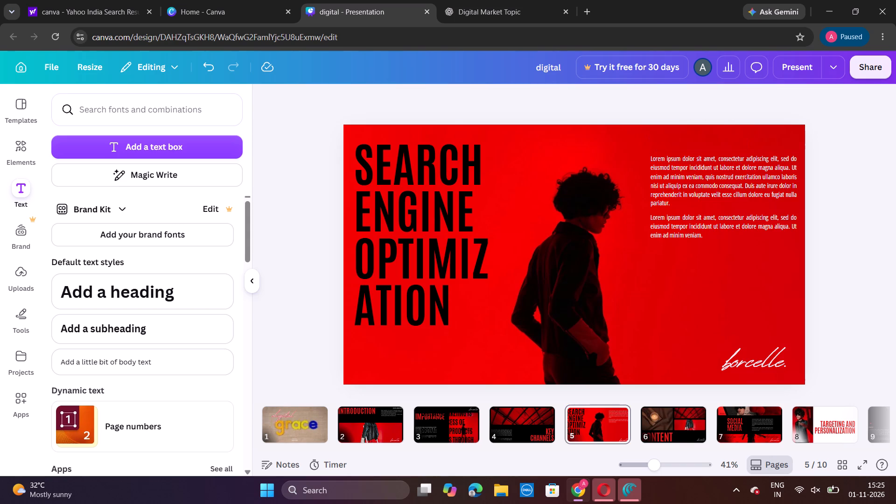
{"action": "left_click", "coordinate": [688, 174]}
{"action": "key", "text": "BackSpace"}
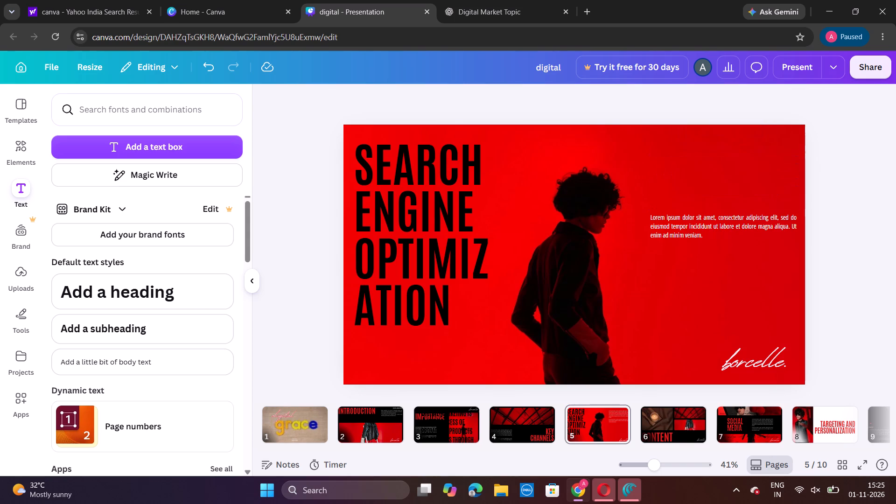
{"action": "left_click", "coordinate": [696, 224]}
{"action": "key", "text": "BackSpace"}
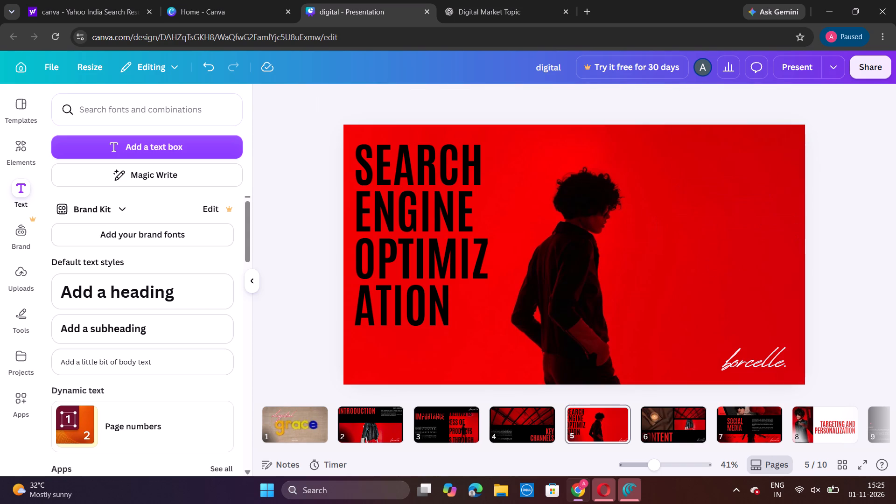
{"action": "left_click", "coordinate": [750, 362]}
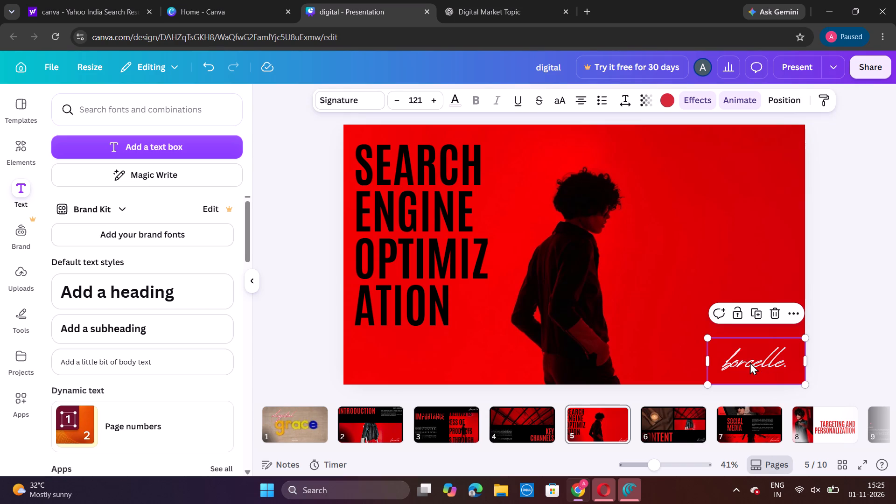
{"action": "key", "text": "BackSpace"}
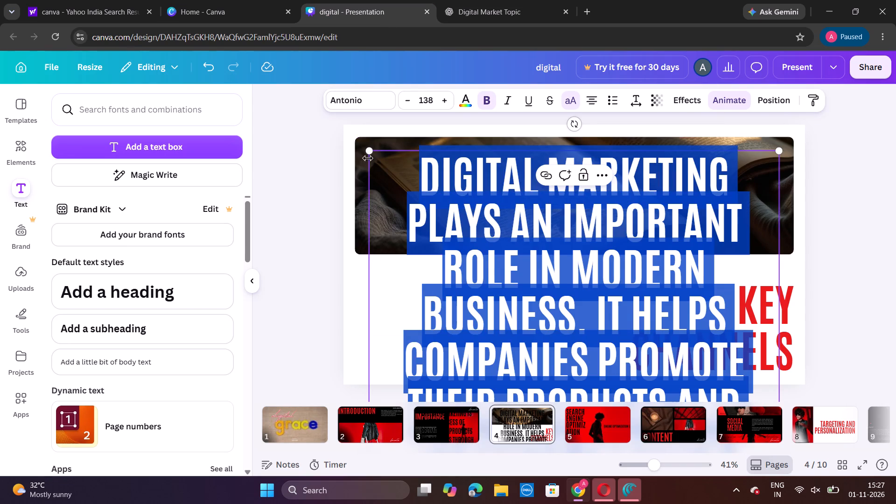
Shift the open book photo slightly towards the upper-left corner of page 4.
{"action": "left_click", "coordinate": [375, 150]}
{"action": "left_click_drag", "start_coordinate": [375, 150], "coordinate": [405, 178]}
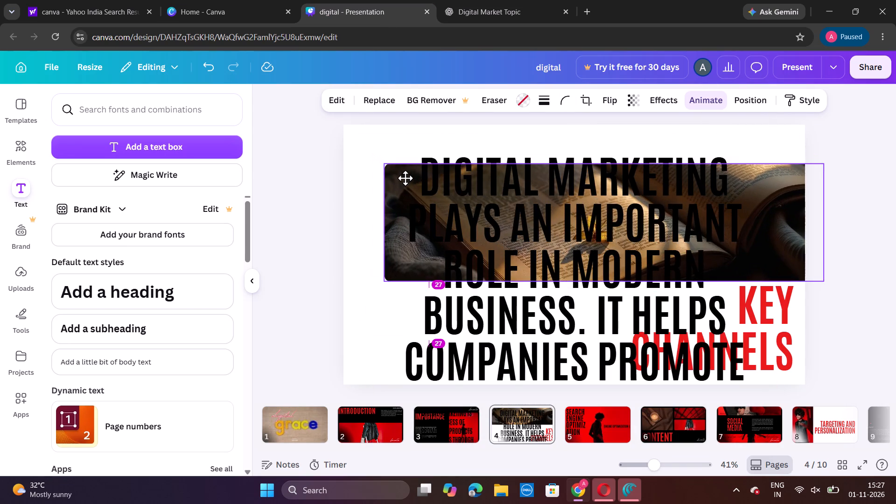
{"action": "left_click_drag", "start_coordinate": [405, 178], "coordinate": [371, 148]}
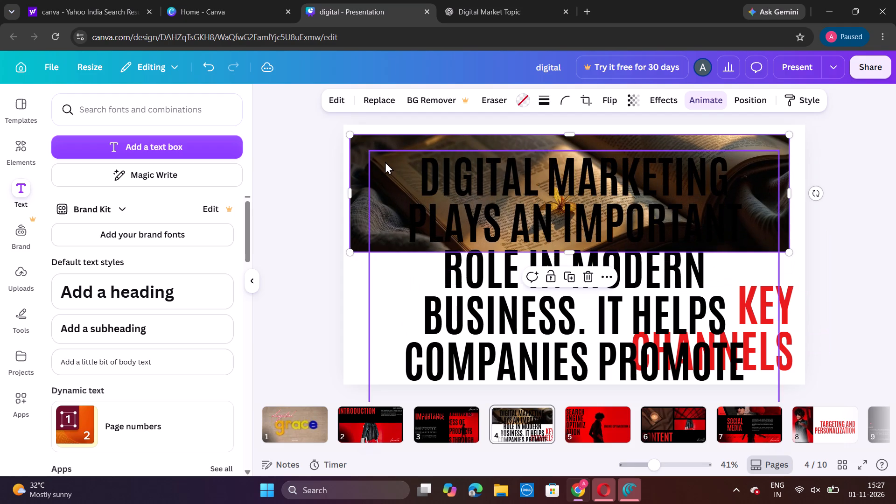
Shrink the pasted conclusion paragraph on page 4 to about size 73.2.
{"action": "left_click", "coordinate": [385, 161]}
{"action": "left_click", "coordinate": [434, 233]}
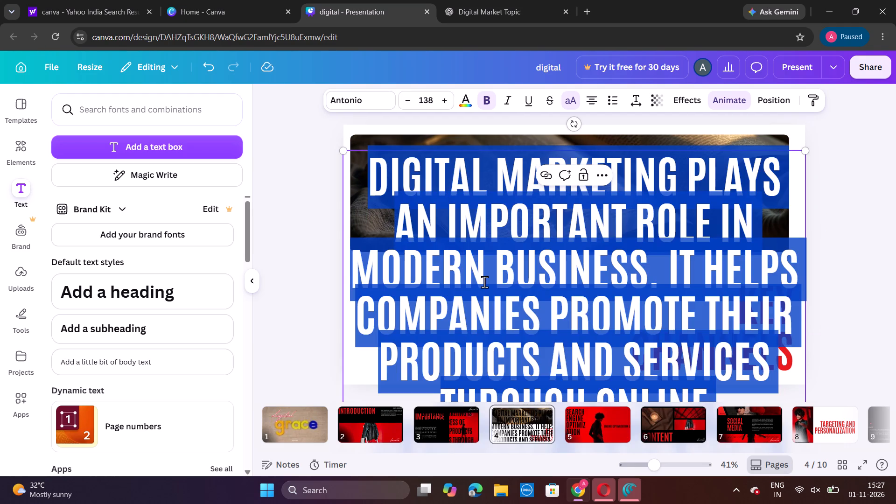
{"action": "left_click", "coordinate": [484, 282]}
{"action": "left_click", "coordinate": [491, 288]}
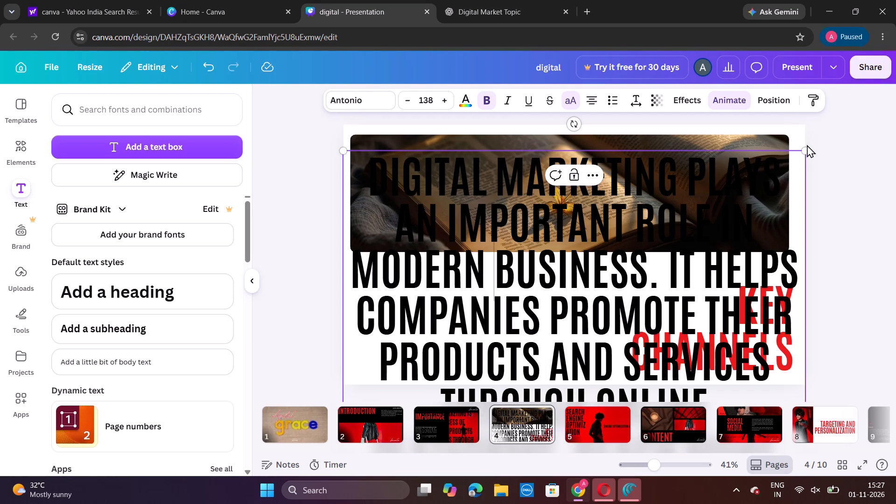
{"action": "left_click_drag", "start_coordinate": [804, 149], "coordinate": [517, 239]}
{"action": "scroll", "coordinate": [520, 371], "scroll_direction": "down", "scroll_amount": 1}
{"action": "left_click", "coordinate": [520, 371]}
{"action": "scroll", "coordinate": [520, 371], "scroll_direction": "down", "scroll_amount": 2}
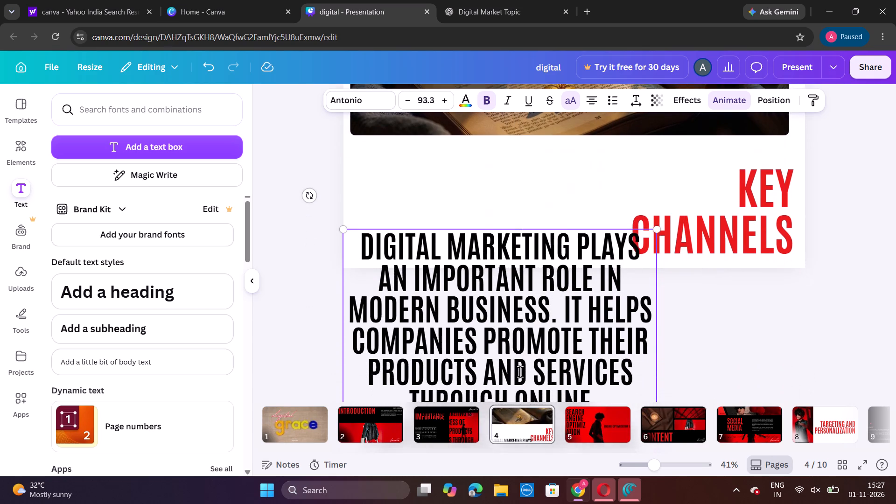
{"action": "scroll", "coordinate": [520, 371], "scroll_direction": "down", "scroll_amount": 4}
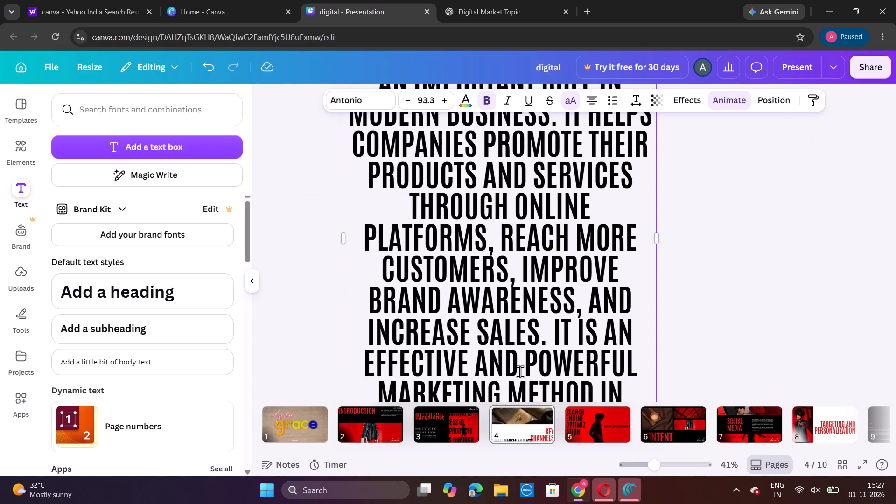
{"action": "scroll", "coordinate": [520, 371], "scroll_direction": "down", "scroll_amount": 2}
{"action": "scroll", "coordinate": [372, 387], "scroll_direction": "down", "scroll_amount": 2}
{"action": "scroll", "coordinate": [492, 350], "scroll_direction": "up", "scroll_amount": 3}
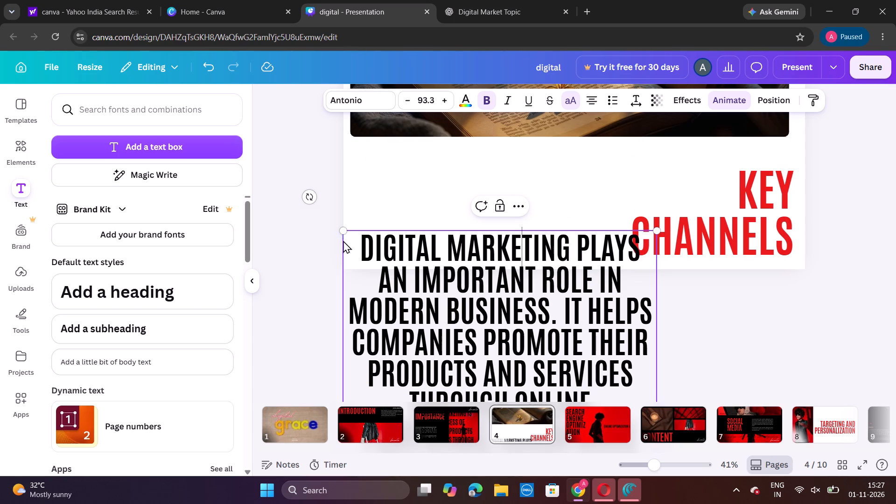
{"action": "left_click_drag", "start_coordinate": [344, 227], "coordinate": [413, 315]}
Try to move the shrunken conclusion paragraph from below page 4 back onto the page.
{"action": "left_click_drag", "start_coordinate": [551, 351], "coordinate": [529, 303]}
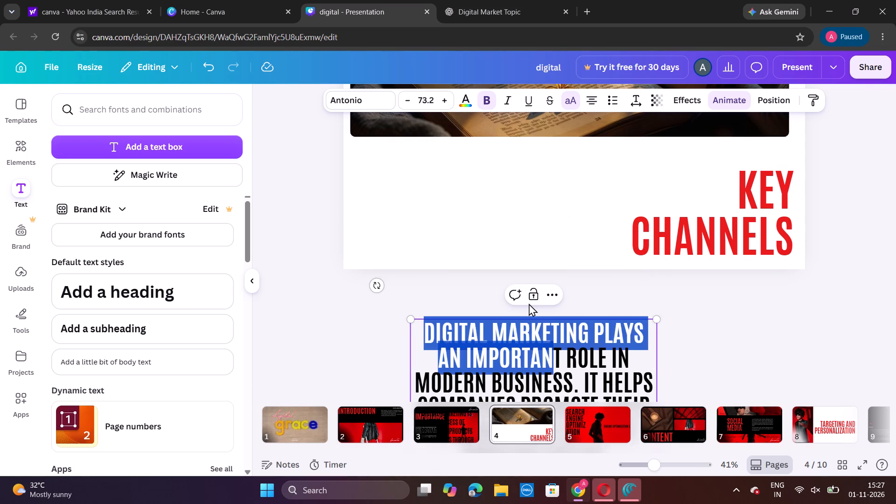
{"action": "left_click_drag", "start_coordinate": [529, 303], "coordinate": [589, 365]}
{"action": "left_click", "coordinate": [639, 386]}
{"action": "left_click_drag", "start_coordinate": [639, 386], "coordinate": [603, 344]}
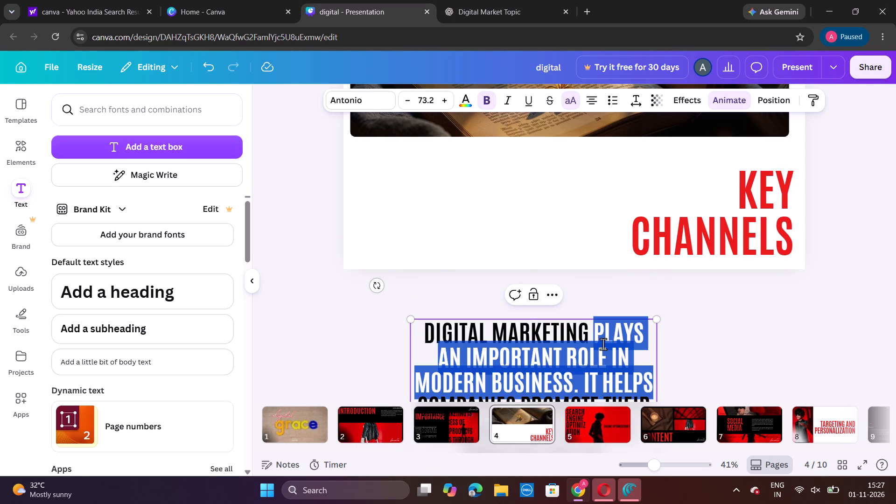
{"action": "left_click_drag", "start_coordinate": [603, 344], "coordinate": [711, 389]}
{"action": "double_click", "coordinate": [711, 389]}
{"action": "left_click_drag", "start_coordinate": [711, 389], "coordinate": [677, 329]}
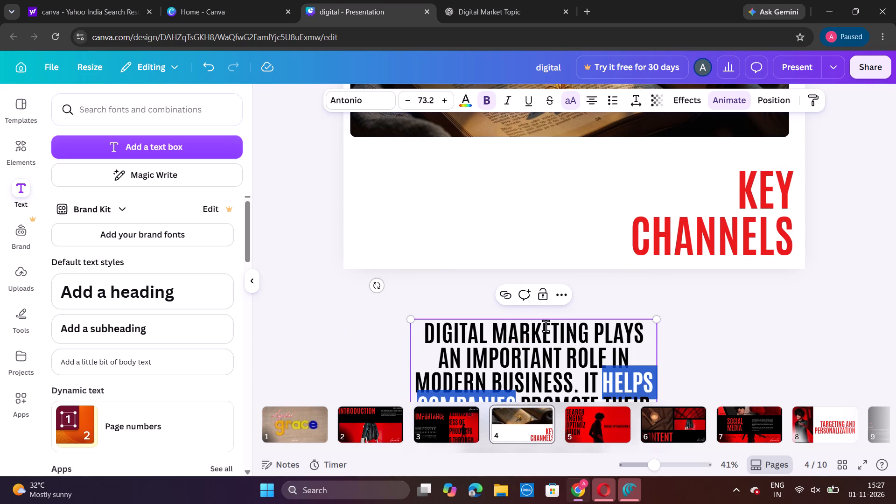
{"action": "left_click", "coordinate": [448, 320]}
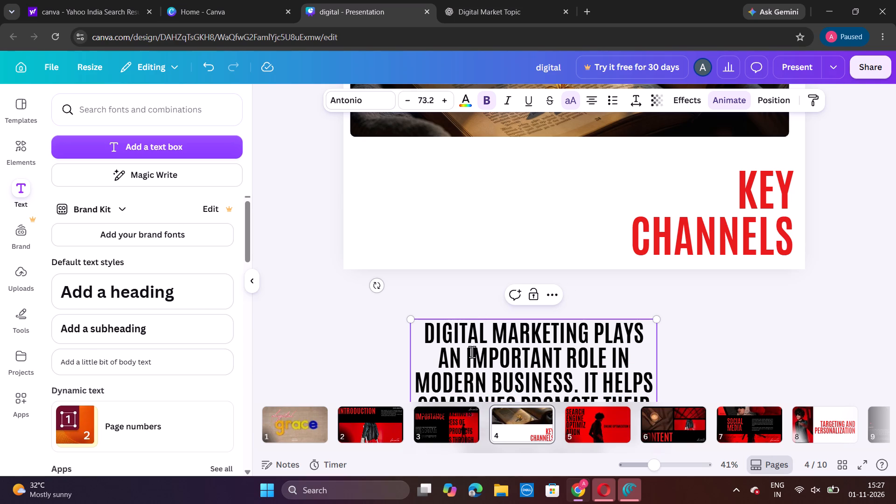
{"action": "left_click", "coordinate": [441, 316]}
Move the first lorem ipsum paragraph on page 4 to just below the book photo.
{"action": "left_click_drag", "start_coordinate": [441, 316], "coordinate": [431, 153]}
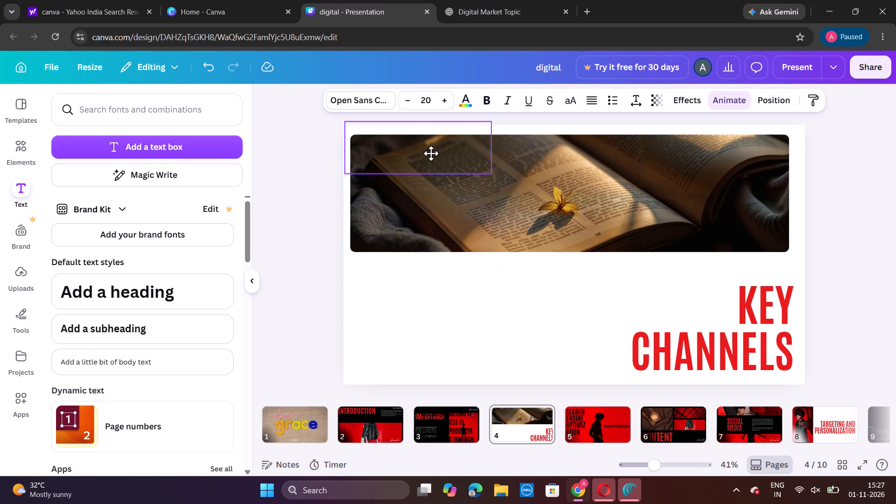
{"action": "left_click_drag", "start_coordinate": [431, 153], "coordinate": [450, 289]}
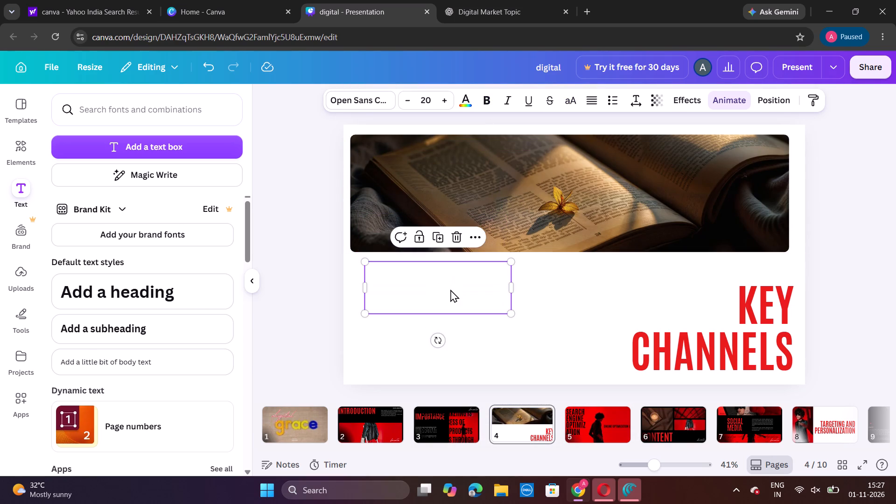
Replace the lorem ipsum text below the book photo with the copied conclusion paragraph, pasting it twice.
{"action": "left_click", "coordinate": [427, 290]}
{"action": "left_click", "coordinate": [422, 288]}
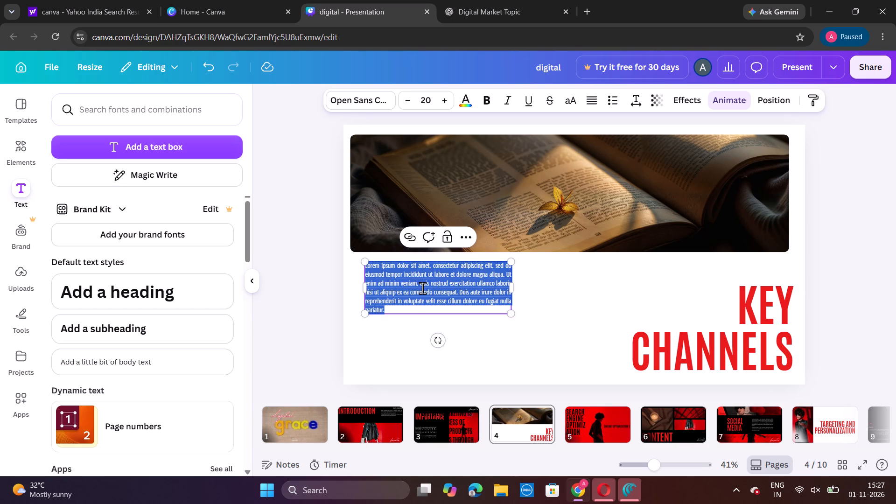
{"action": "key", "text": "ctrl+v"}
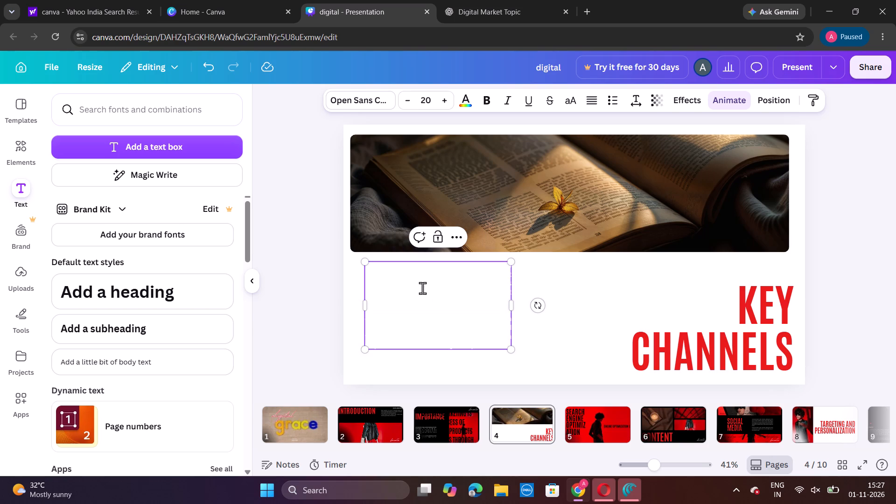
{"action": "key", "text": "ctrl+v"}
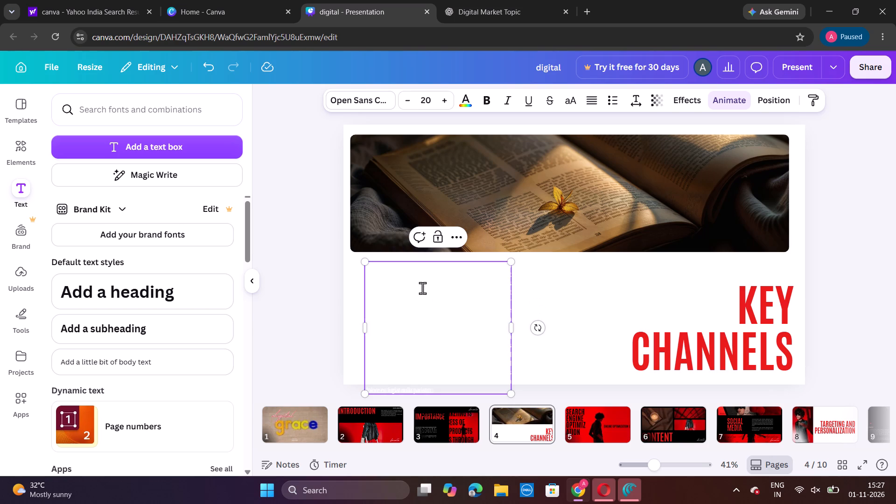
{"action": "key", "text": "BackSpace"}
{"action": "key", "text": "ctrl+c"}
{"action": "key", "text": "ctrl+c"}
{"action": "key", "text": "ctrl+c"}
Shrink the conclusion text block below the book photo from its lower corner and deselect it.
{"action": "left_click_drag", "start_coordinate": [513, 398], "coordinate": [498, 359]}
{"action": "left_click_drag", "start_coordinate": [447, 395], "coordinate": [480, 405]}
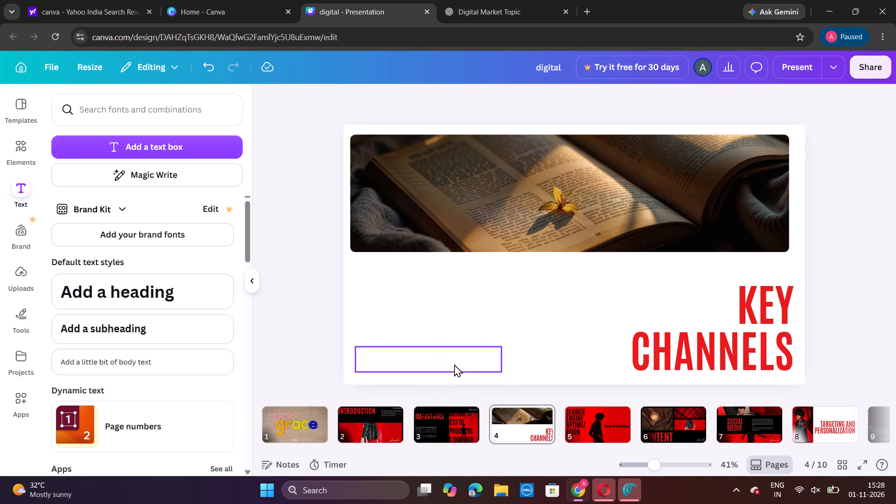
Move the remaining lorem ipsum paragraph slightly higher on page 4 and open its text for editing.
{"action": "left_click_drag", "start_coordinate": [454, 364], "coordinate": [451, 339]}
{"action": "left_click", "coordinate": [451, 339]}
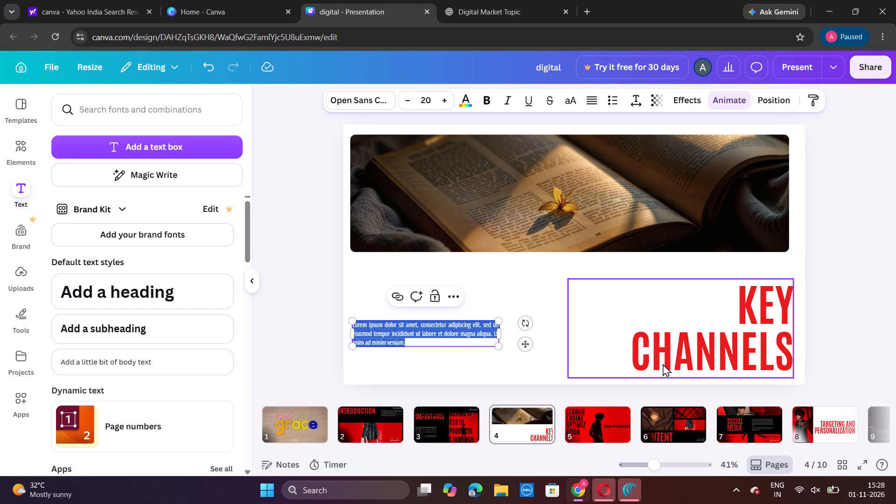
Delete the KEY CHANNELS heading from page 4.
{"action": "left_click", "coordinate": [678, 371]}
{"action": "key", "text": "Delete"}
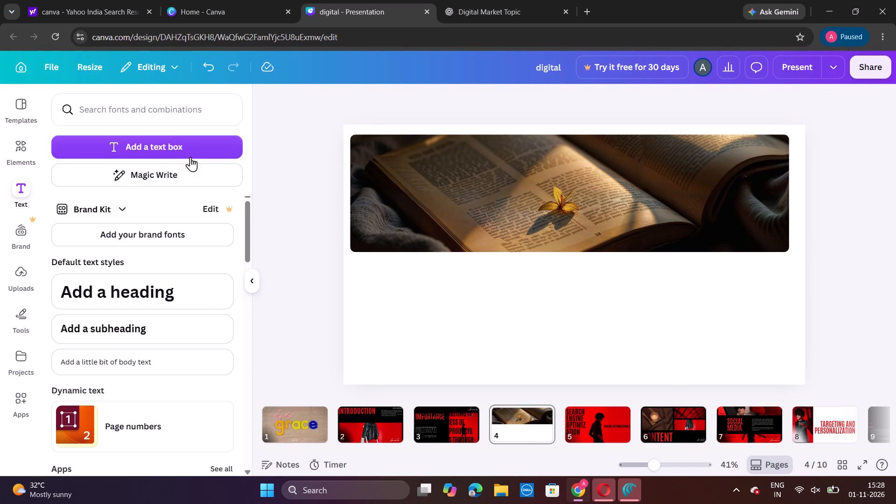
Add a text box over the book photo on page 4 and replace its placeholder text with "Red".
{"action": "left_click", "coordinate": [164, 146]}
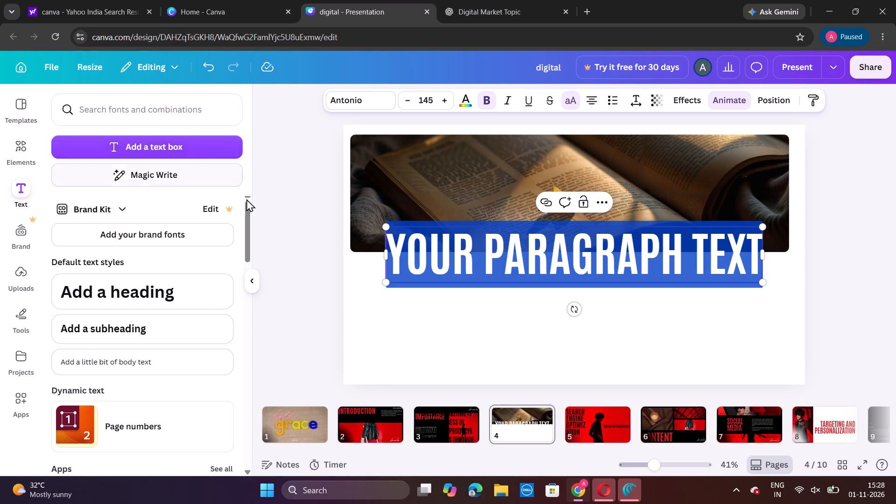
{"action": "left_click", "coordinate": [443, 259]}
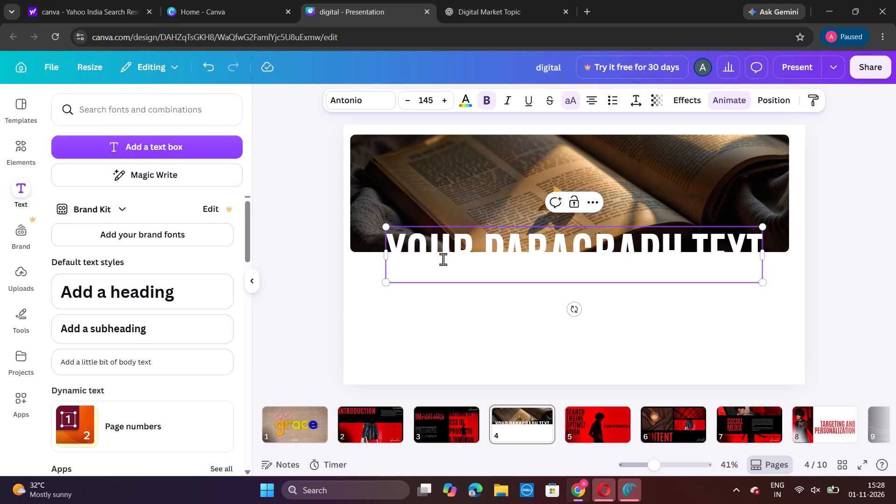
{"action": "key", "text": "Right"}
{"action": "key", "text": "Right"}
{"action": "key", "text": "Right"}
{"action": "key", "text": "Right"}
{"action": "key", "text": "Right"}
{"action": "key", "text": "Right"}
{"action": "key", "text": "BackSpace"}
{"action": "key", "text": "BackSpace"}
{"action": "key", "text": "BackSpace"}
{"action": "key", "text": "BackSpace"}
{"action": "key", "text": "BackSpace"}
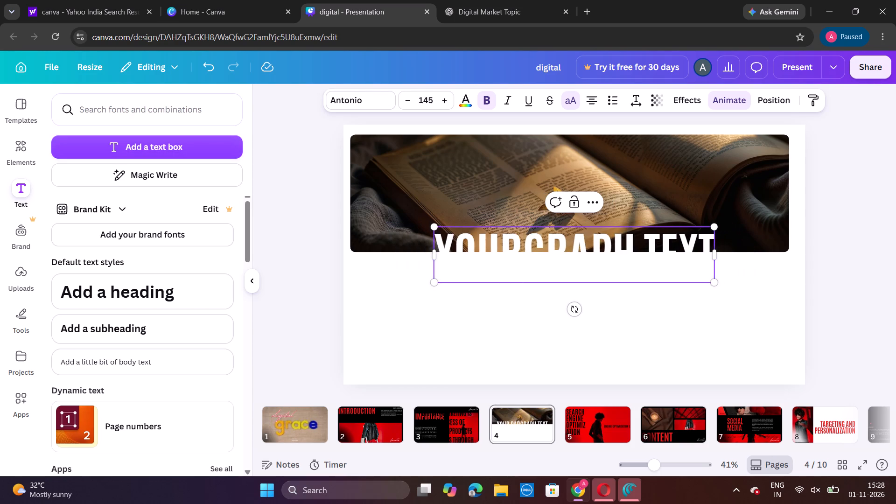
{"action": "key", "text": "BackSpace"}
{"action": "key", "text": "BackSpace"}
{"action": "key", "text": "BackSpace"}
{"action": "key", "text": "BackSpace"}
{"action": "key", "text": "BackSpace"}
{"action": "key", "text": "BackSpace"}
{"action": "key", "text": "BackSpace"}
{"action": "key", "text": "BackSpace"}
{"action": "key", "text": "BackSpace"}
{"action": "key", "text": "BackSpace"}
{"action": "key", "text": "BackSpace"}
{"action": "key", "text": "BackSpace"}
{"action": "key", "text": "BackSpace"}
{"action": "key", "text": "BackSpace"}
{"action": "key", "text": "BackSpace"}
{"action": "key", "text": "BackSpace"}
{"action": "key", "text": "BackSpace"}
{"action": "key", "text": "BackSpace"}
{"action": "key", "text": "BackSpace"}
{"action": "key", "text": "BackSpace"}
{"action": "key", "text": "BackSpace"}
{"action": "key", "text": "BackSpace"}
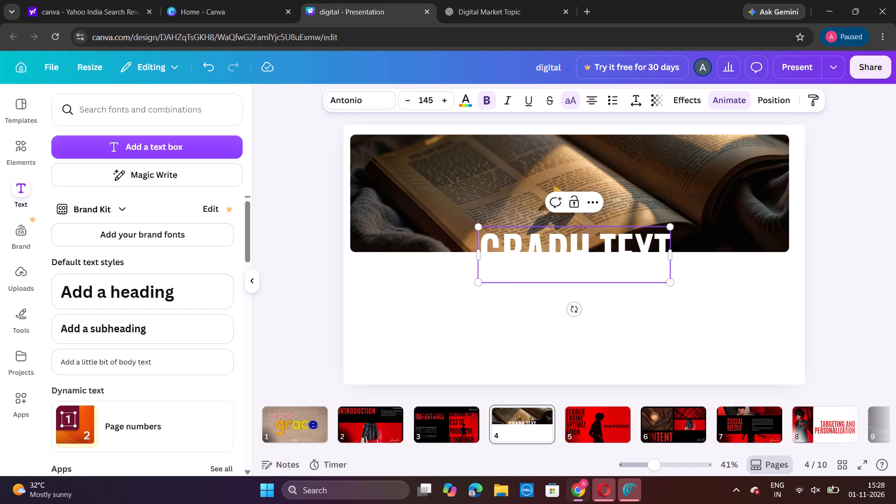
{"action": "key", "text": "BackSpace"}
{"action": "left_click", "coordinate": [574, 257]}
{"action": "key", "text": "BackSpace"}
{"action": "key", "text": "BackSpace"}
{"action": "key", "text": "BackSpace"}
{"action": "key", "text": "BackSpace"}
{"action": "key", "text": "BackSpace"}
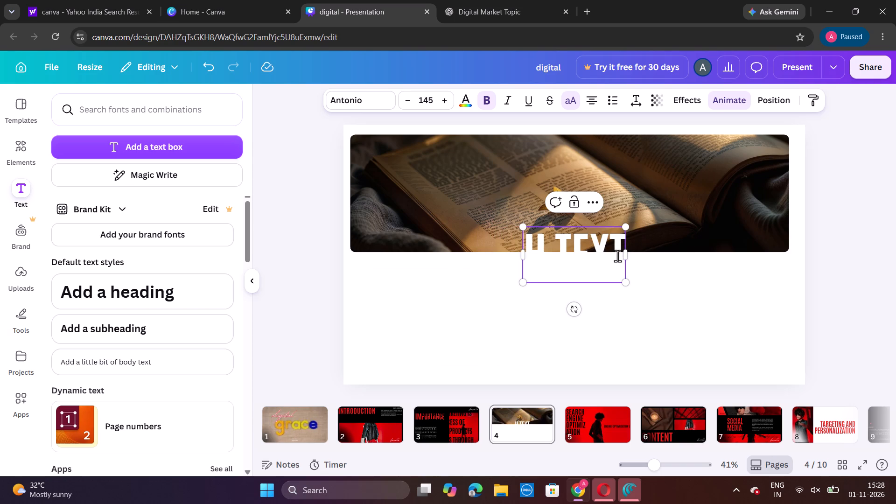
{"action": "left_click", "coordinate": [624, 256]}
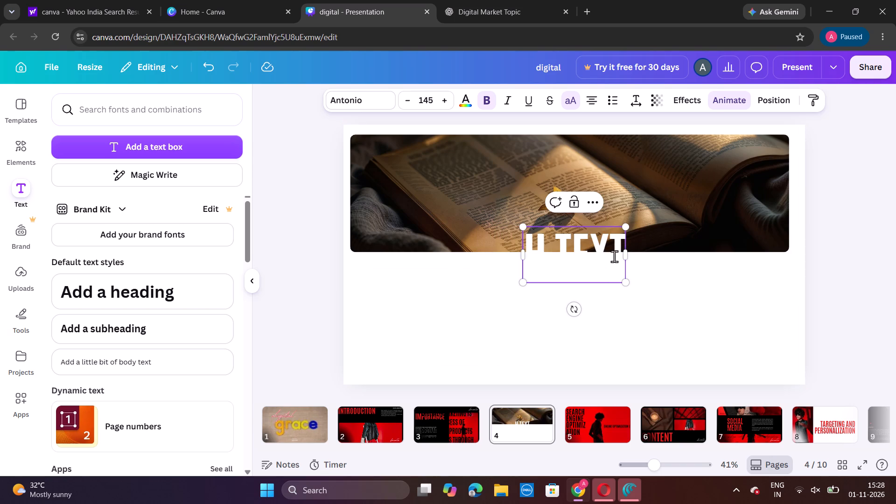
{"action": "left_click", "coordinate": [614, 256]}
{"action": "key", "text": "bracketright"}
{"action": "key", "text": "bracketright"}
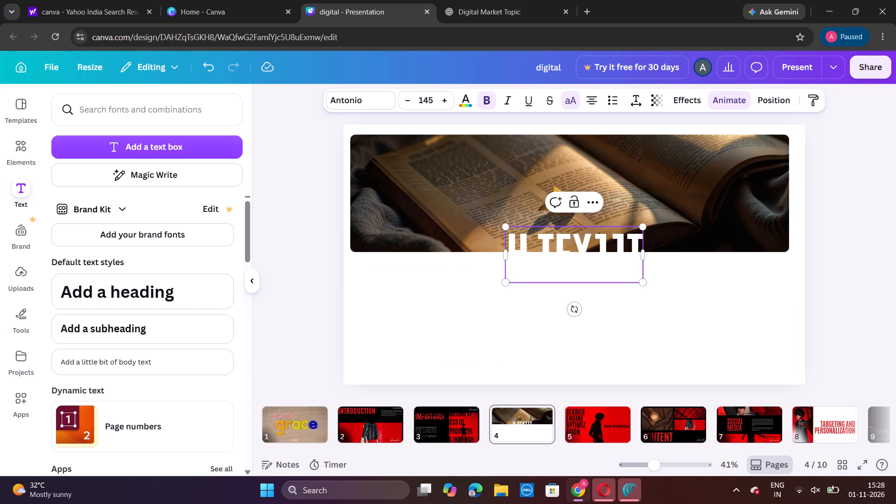
{"action": "key", "text": "BackSpace"}
{"action": "key", "text": "BackSpace"}
{"action": "key", "text": "BackSpace"}
{"action": "key", "text": "BackSpace"}
{"action": "key", "text": "BackSpace"}
{"action": "key", "text": "BackSpace"}
{"action": "key", "text": "BackSpace"}
{"action": "key", "text": "BackSpace"}
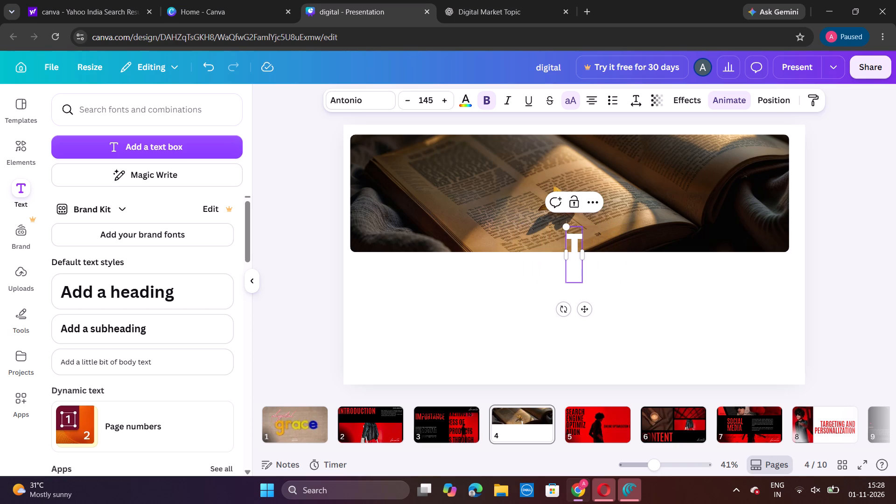
{"action": "key", "text": "BackSpace"}
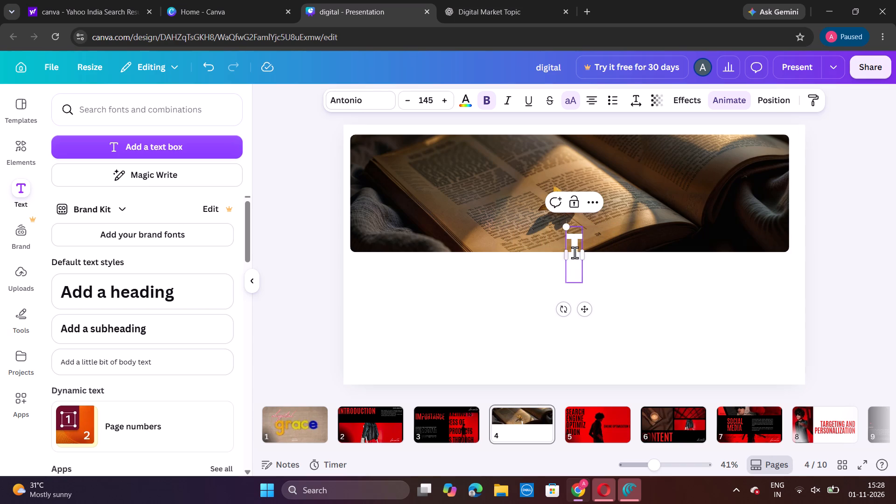
{"action": "left_click", "coordinate": [579, 250]}
{"action": "key", "text": "BackSpace"}
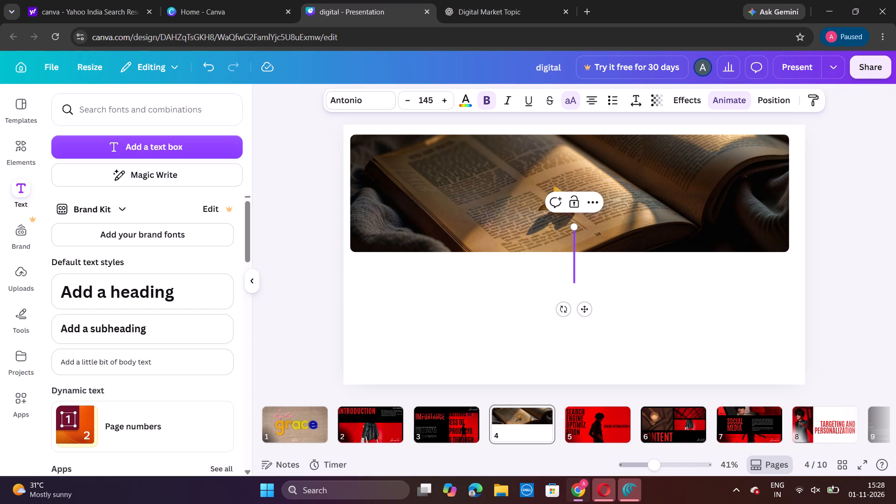
{"action": "type", "text": "Red"}
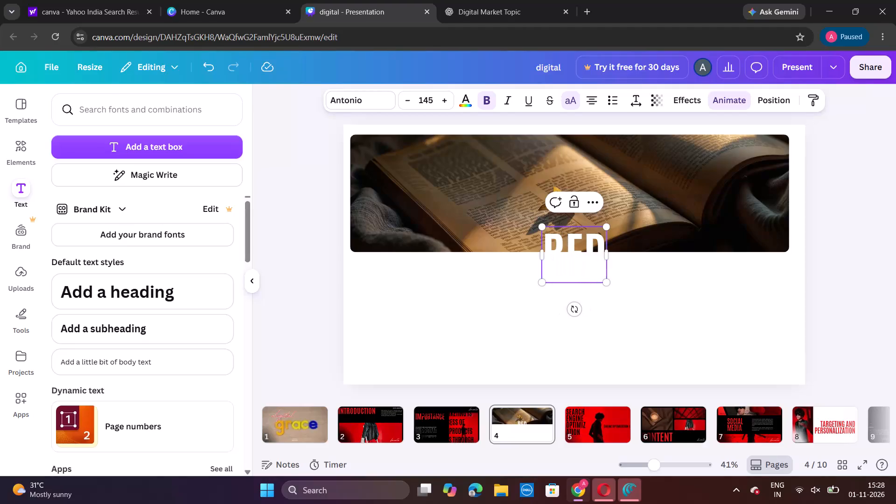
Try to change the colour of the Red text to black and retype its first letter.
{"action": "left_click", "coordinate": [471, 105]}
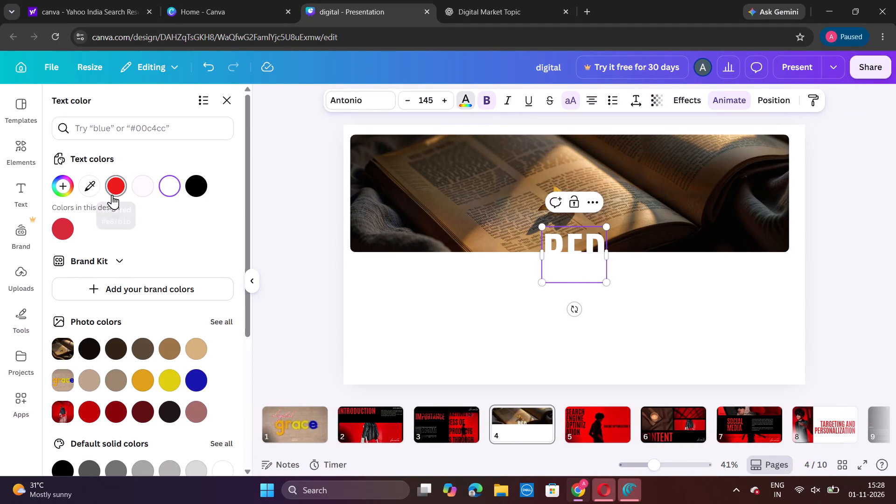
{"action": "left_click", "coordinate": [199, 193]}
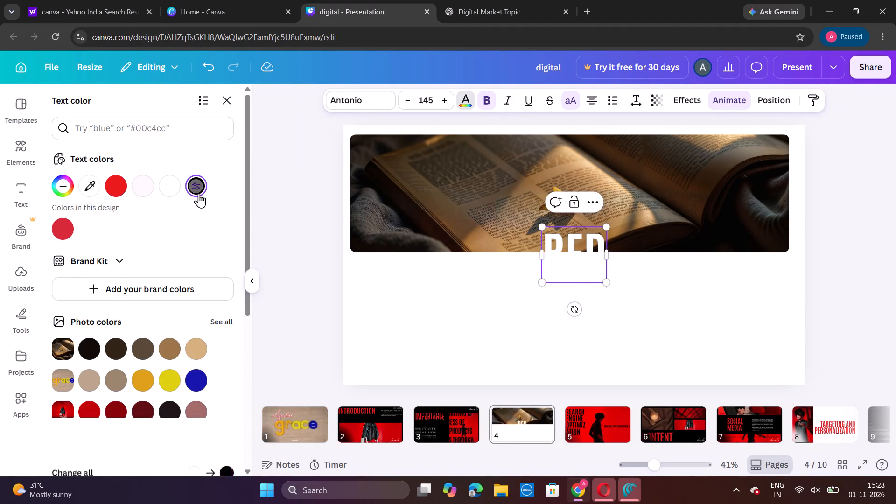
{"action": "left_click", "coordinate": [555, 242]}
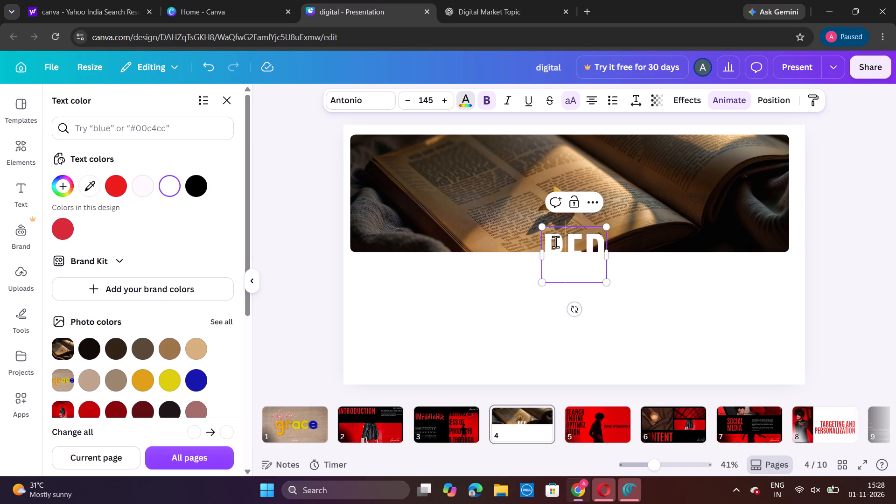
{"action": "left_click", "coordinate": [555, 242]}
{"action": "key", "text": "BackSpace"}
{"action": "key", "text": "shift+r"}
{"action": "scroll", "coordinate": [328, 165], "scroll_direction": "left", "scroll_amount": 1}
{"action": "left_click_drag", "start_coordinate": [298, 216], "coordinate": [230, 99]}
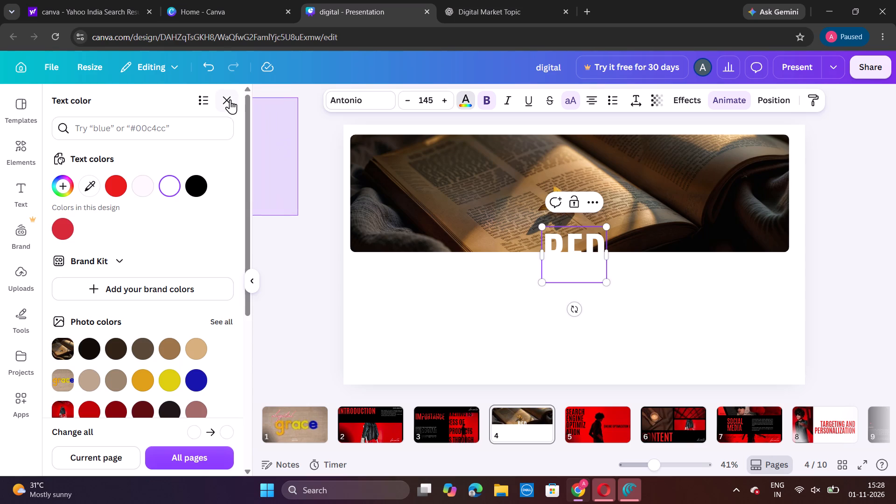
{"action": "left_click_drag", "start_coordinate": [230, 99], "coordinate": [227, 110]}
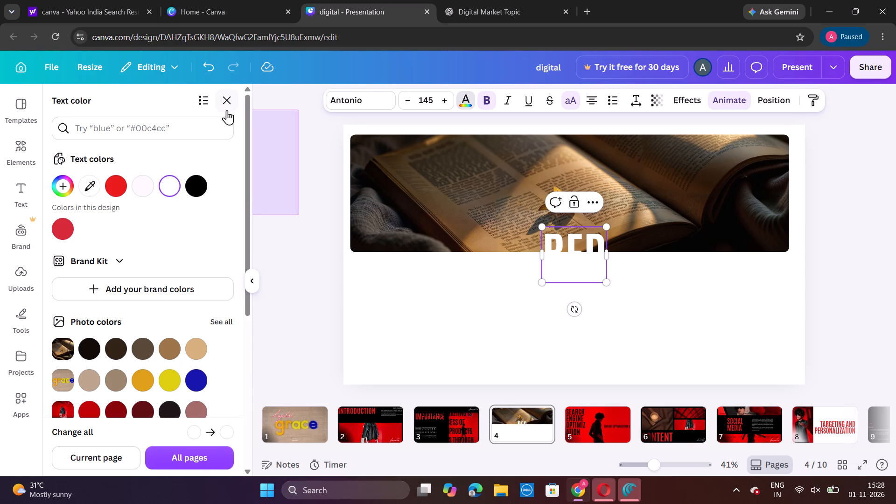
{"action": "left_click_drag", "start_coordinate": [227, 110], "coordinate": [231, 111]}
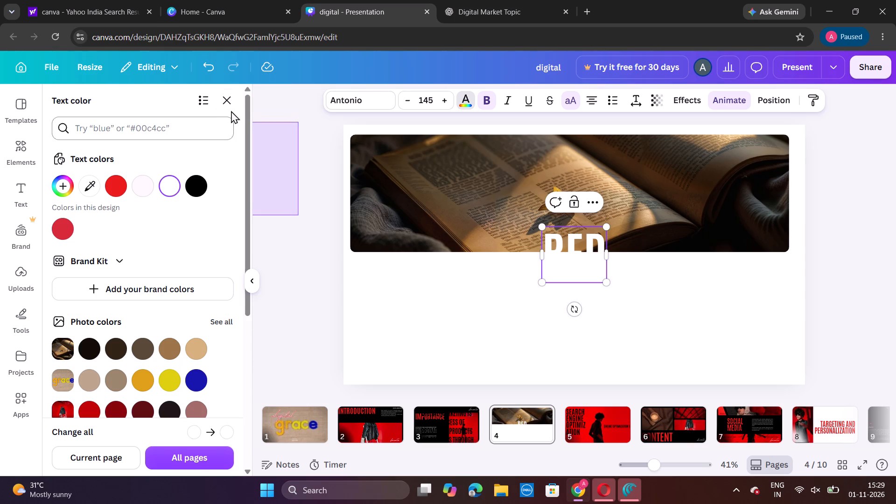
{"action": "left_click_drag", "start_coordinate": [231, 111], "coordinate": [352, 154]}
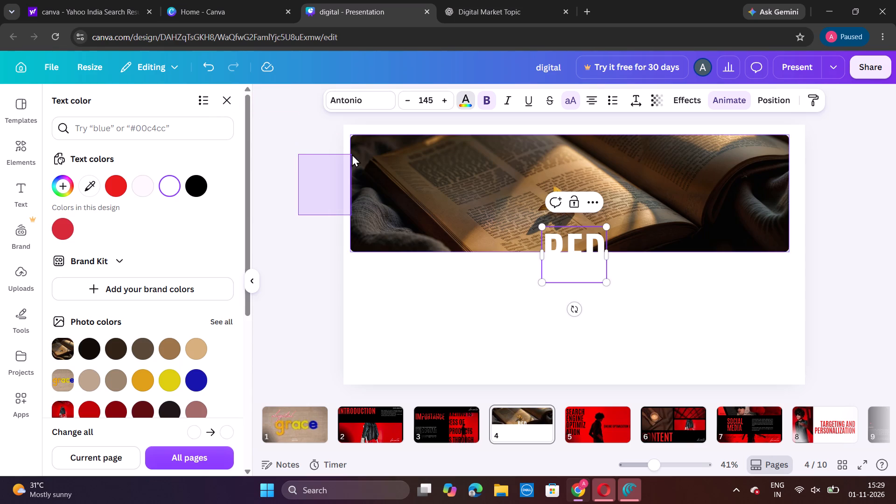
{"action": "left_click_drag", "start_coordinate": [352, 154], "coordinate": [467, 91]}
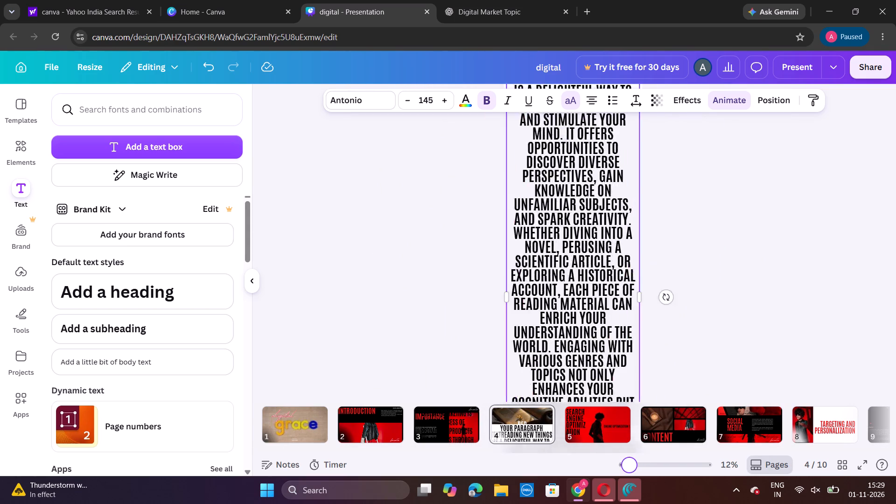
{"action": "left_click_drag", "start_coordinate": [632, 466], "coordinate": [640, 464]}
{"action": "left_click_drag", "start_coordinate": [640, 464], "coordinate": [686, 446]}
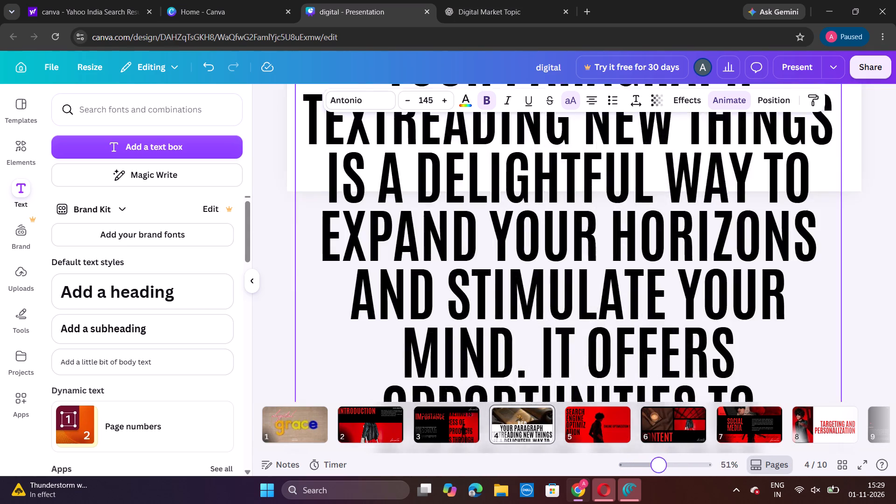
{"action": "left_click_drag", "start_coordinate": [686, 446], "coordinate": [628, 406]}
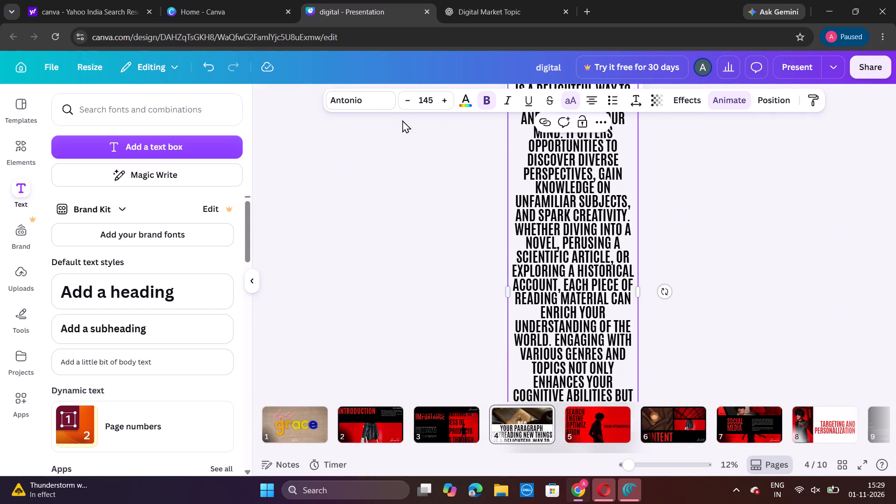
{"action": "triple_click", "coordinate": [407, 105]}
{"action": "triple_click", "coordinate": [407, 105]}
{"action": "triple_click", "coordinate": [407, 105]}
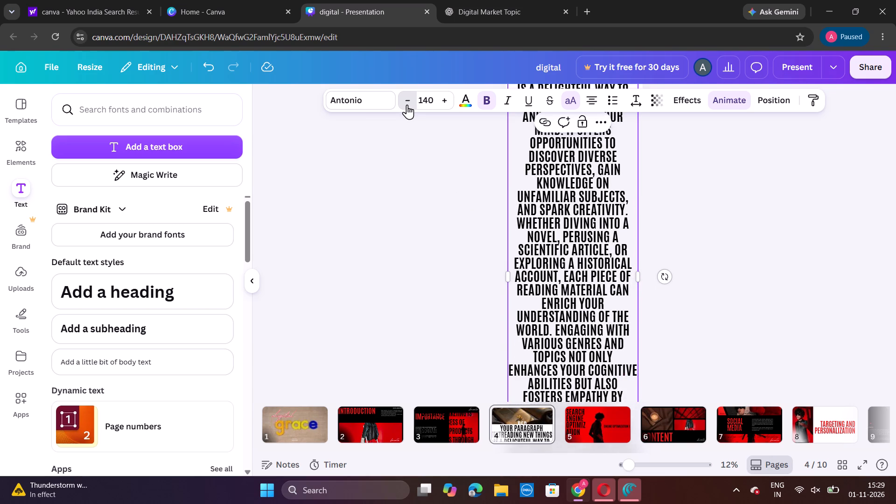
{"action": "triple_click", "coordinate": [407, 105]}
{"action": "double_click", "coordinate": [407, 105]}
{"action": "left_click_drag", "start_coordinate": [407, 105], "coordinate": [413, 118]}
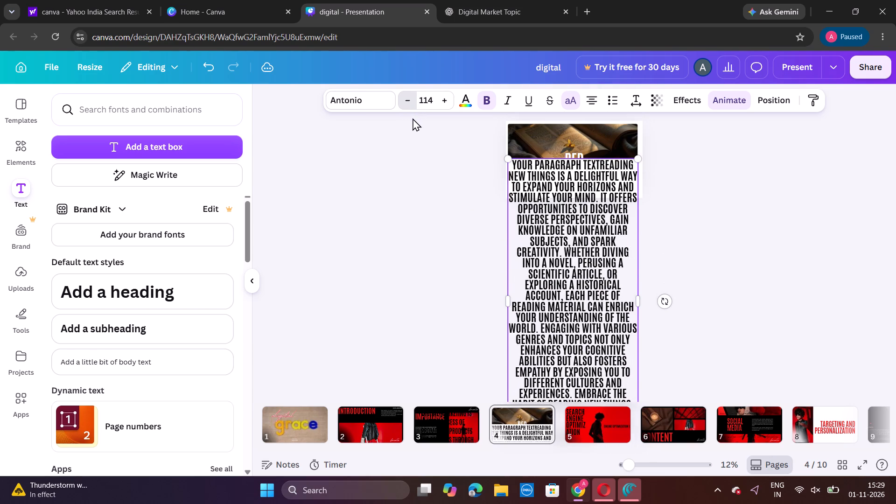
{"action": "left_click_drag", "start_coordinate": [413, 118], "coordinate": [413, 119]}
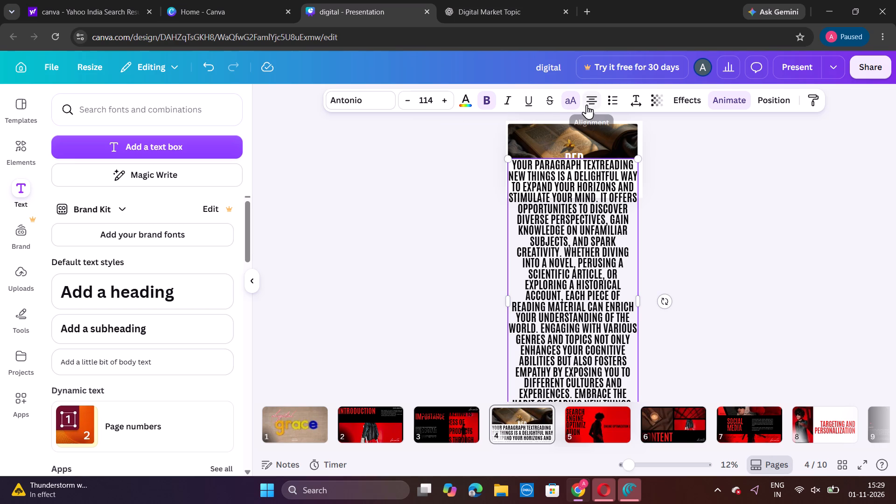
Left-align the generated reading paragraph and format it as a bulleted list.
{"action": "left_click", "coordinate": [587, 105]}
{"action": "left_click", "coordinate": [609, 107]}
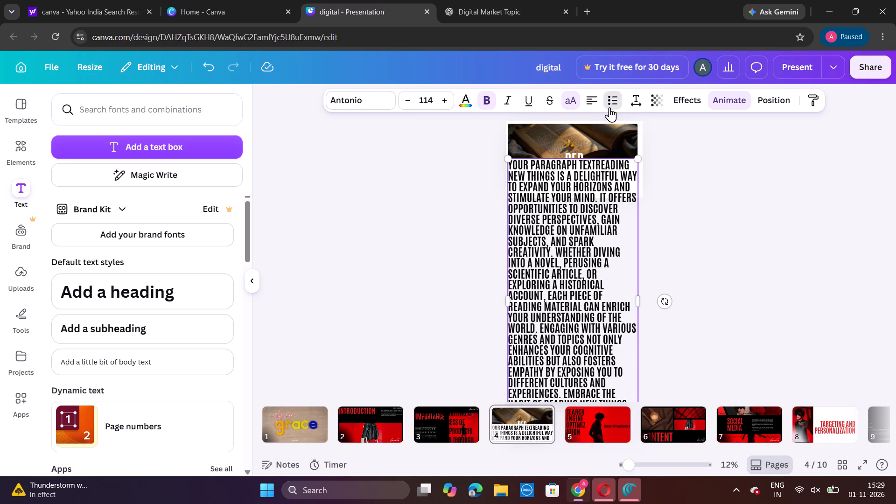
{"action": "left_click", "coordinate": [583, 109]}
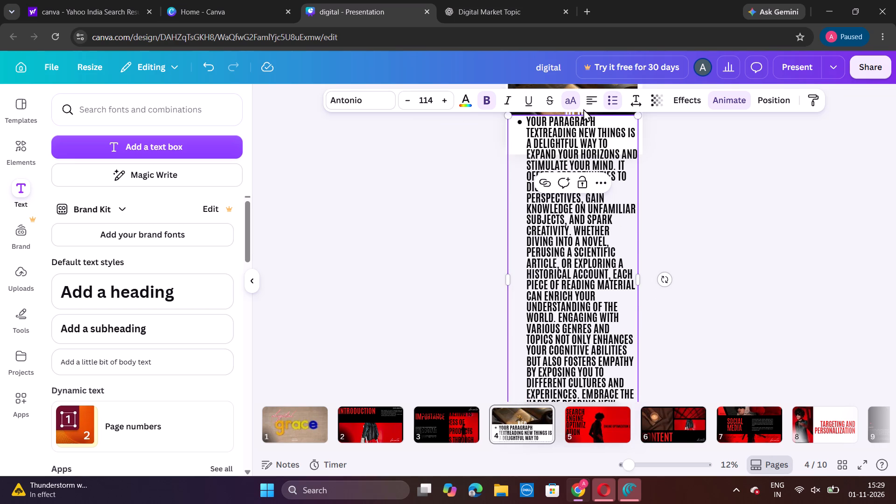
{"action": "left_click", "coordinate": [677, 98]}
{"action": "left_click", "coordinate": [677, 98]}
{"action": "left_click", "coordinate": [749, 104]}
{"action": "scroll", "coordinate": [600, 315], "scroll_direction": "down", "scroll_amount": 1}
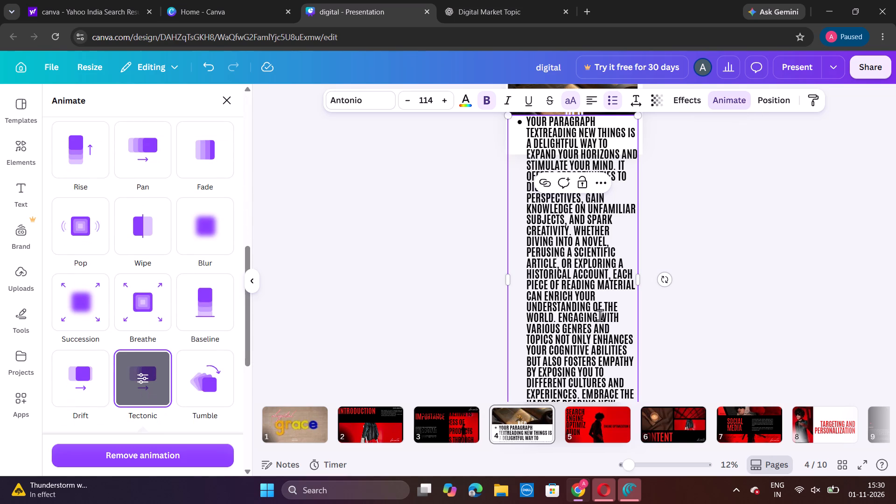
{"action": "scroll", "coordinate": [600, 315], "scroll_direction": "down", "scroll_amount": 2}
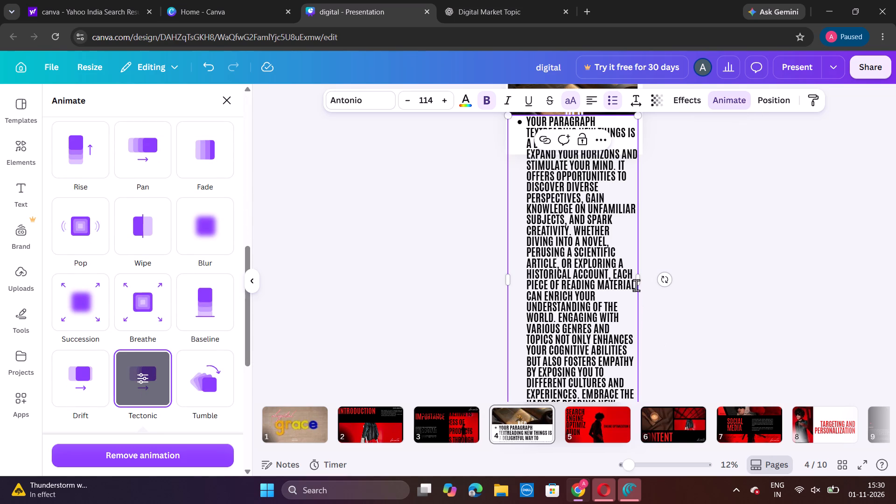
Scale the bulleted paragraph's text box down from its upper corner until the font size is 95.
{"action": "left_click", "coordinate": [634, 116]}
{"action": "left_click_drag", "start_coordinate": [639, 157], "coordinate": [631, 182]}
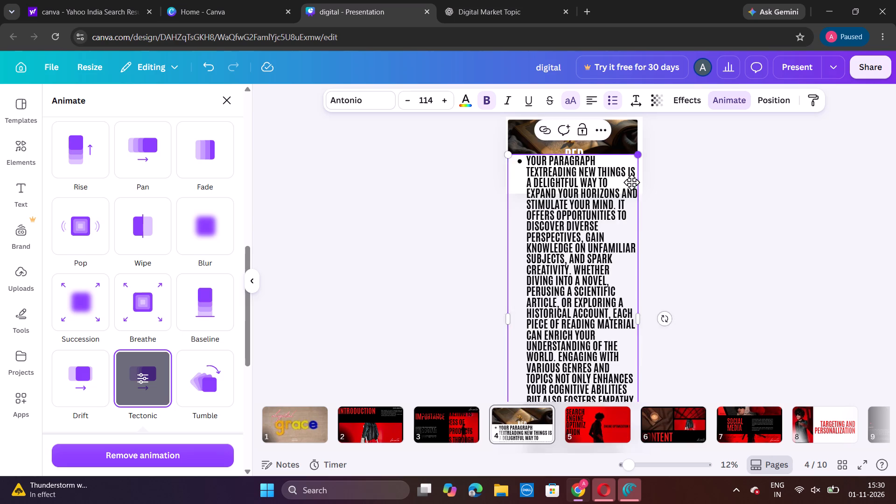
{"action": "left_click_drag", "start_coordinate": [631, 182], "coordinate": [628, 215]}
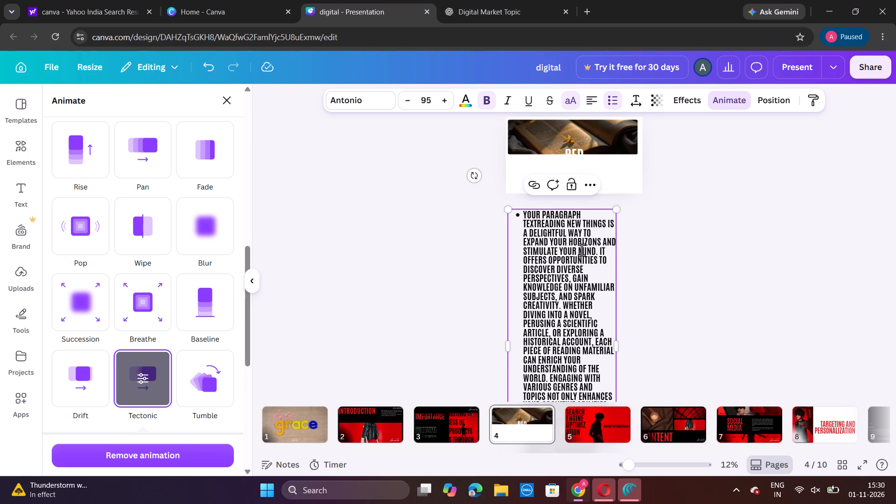
Remove the bulleted reading paragraph from page 4.
{"action": "right_click", "coordinate": [581, 250]}
{"action": "scroll", "coordinate": [581, 250], "scroll_direction": "down", "scroll_amount": 1}
{"action": "left_click_drag", "start_coordinate": [535, 246], "coordinate": [530, 213]}
{"action": "left_click_drag", "start_coordinate": [508, 214], "coordinate": [510, 180]}
{"action": "double_click", "coordinate": [510, 180]}
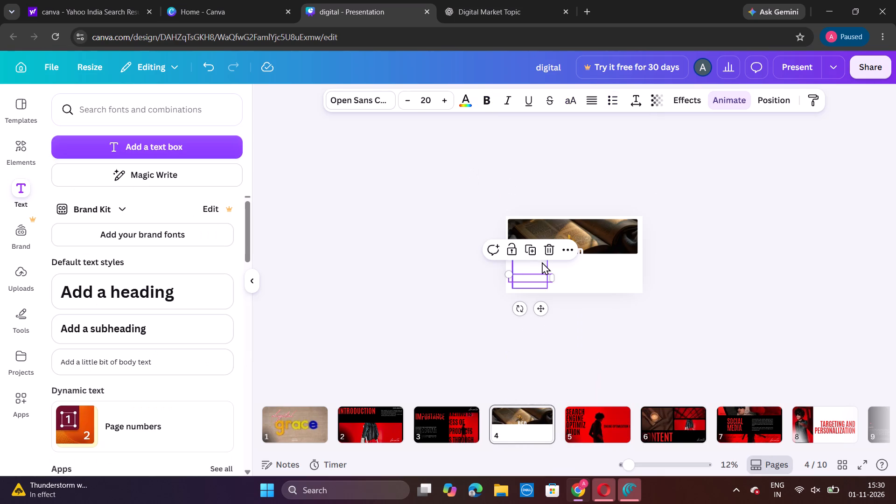
Increase the font size of the small Open Sans text box below the book photo to 65.
{"action": "left_click", "coordinate": [542, 258]}
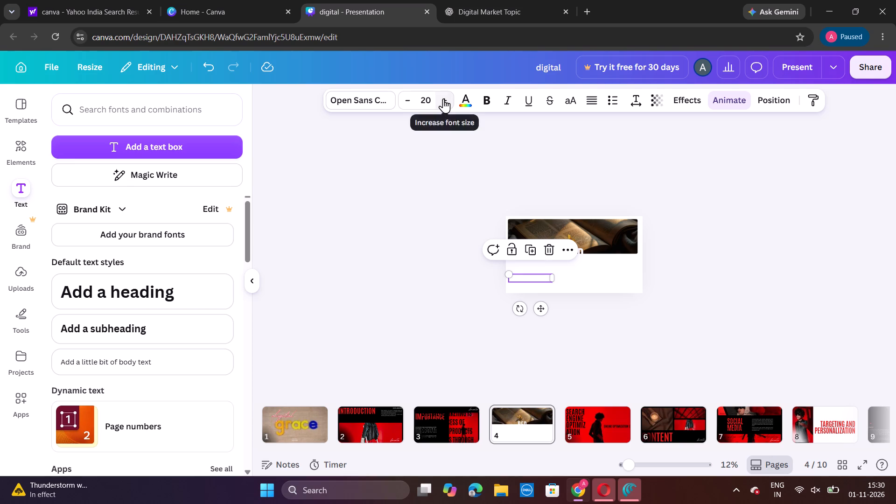
{"action": "triple_click", "coordinate": [443, 98]}
{"action": "triple_click", "coordinate": [443, 98]}
{"action": "triple_click", "coordinate": [443, 98]}
{"action": "triple_click", "coordinate": [443, 98]}
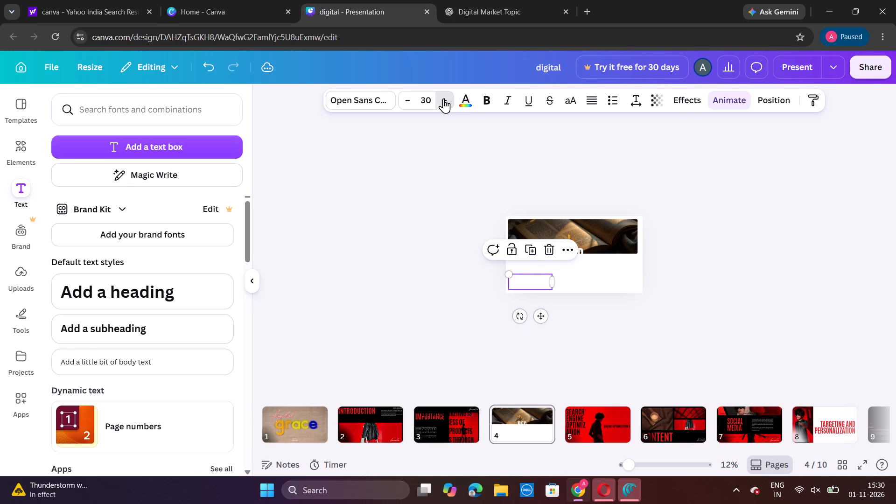
{"action": "double_click", "coordinate": [443, 98]}
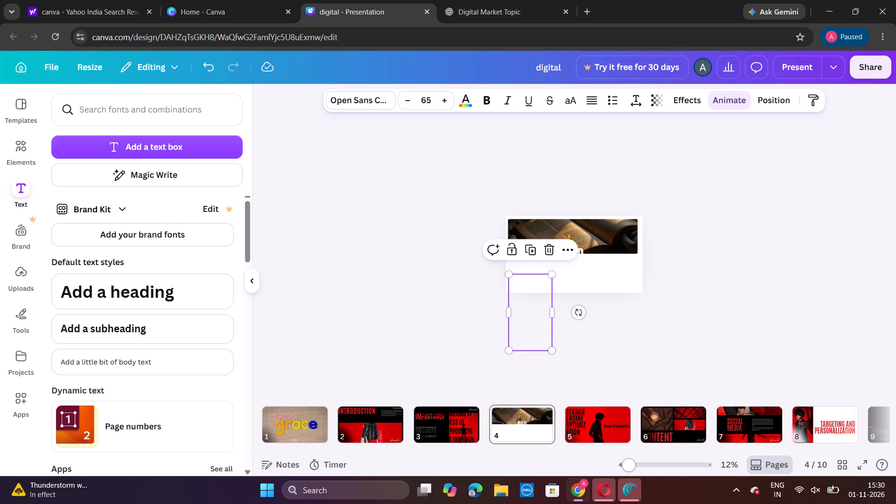
Add a new text box over the lower edge of the book photo on page 4.
{"action": "left_click_drag", "start_coordinate": [640, 470], "coordinate": [650, 474]}
{"action": "left_click", "coordinate": [567, 329]}
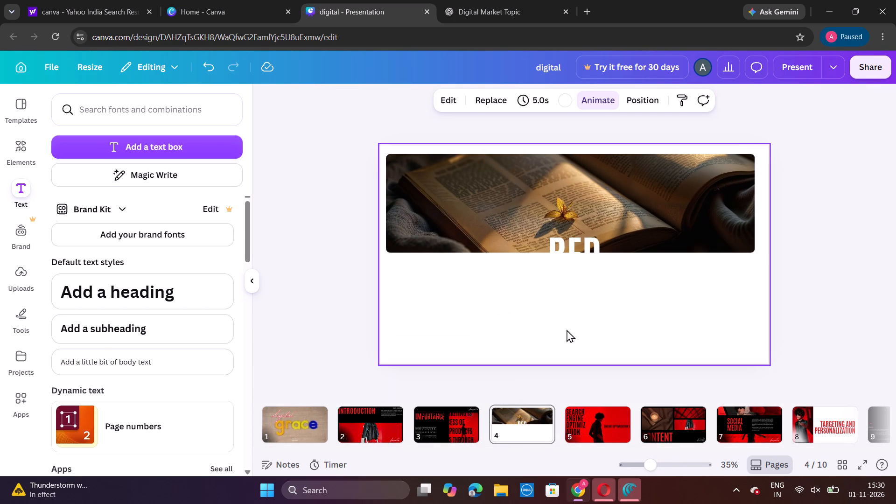
{"action": "left_click", "coordinate": [532, 307]}
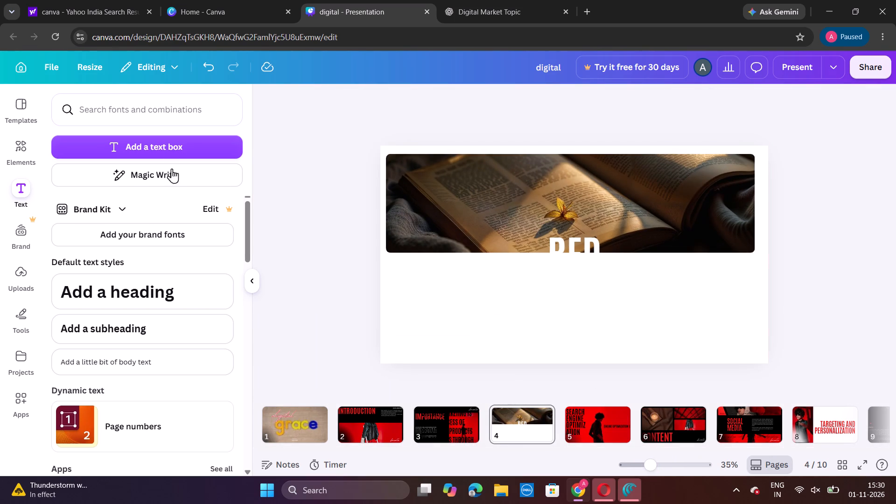
{"action": "left_click", "coordinate": [173, 143]}
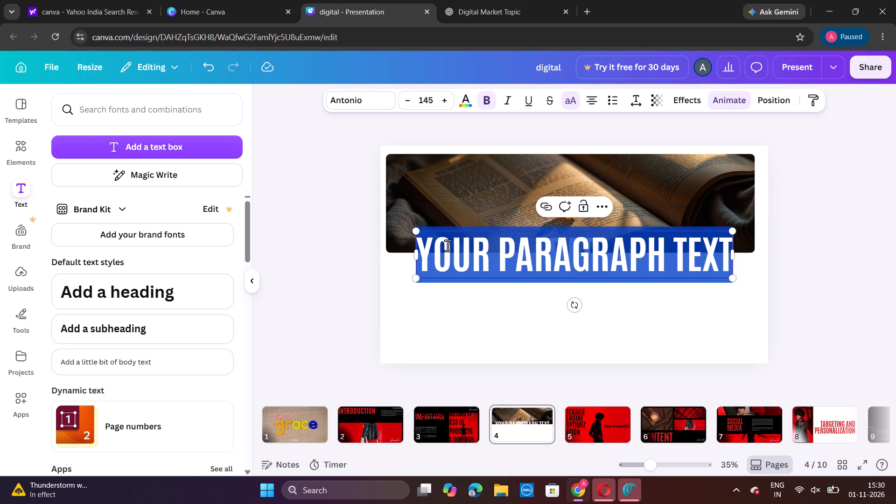
{"action": "left_click", "coordinate": [458, 251]}
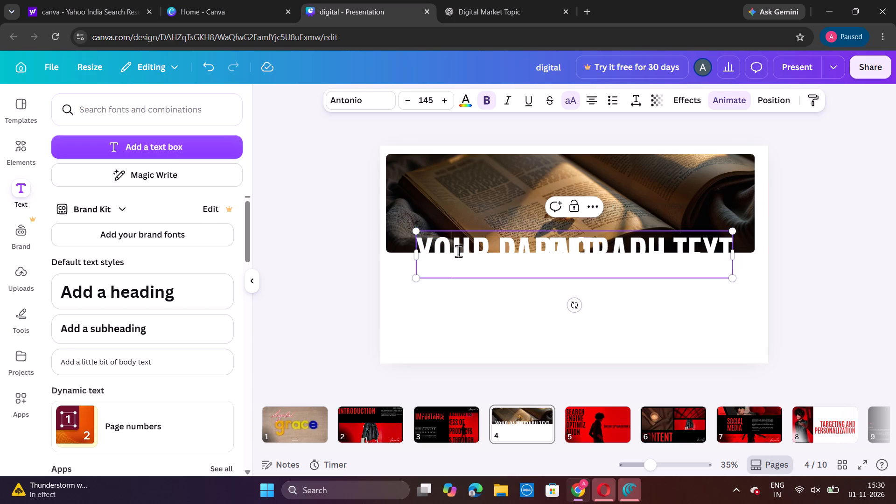
Copy the new text box's style and apply it to the text overlapping the book photo.
{"action": "left_click", "coordinate": [589, 203]}
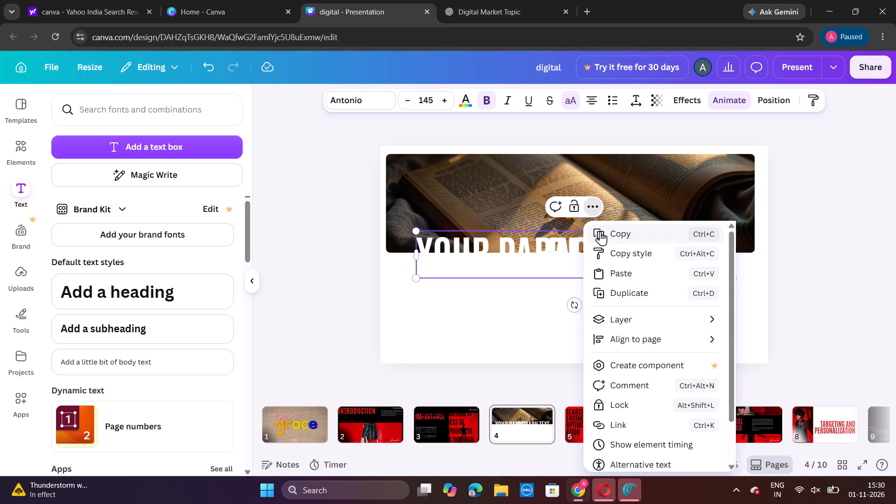
{"action": "left_click", "coordinate": [603, 254]}
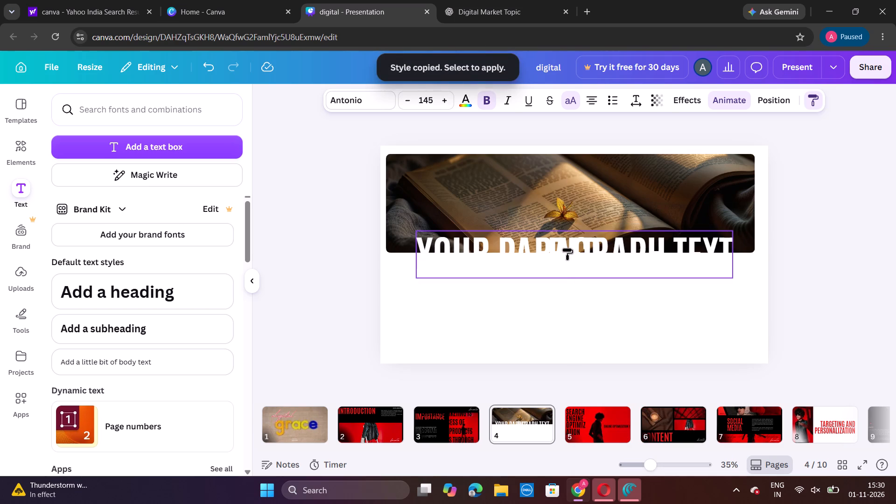
{"action": "left_click", "coordinate": [567, 248]}
Replace the placeholder text in the new text box over the book photo with "Reading new things".
{"action": "key", "text": "r"}
{"action": "key", "text": "BackSpace"}
{"action": "key", "text": "BackSpace"}
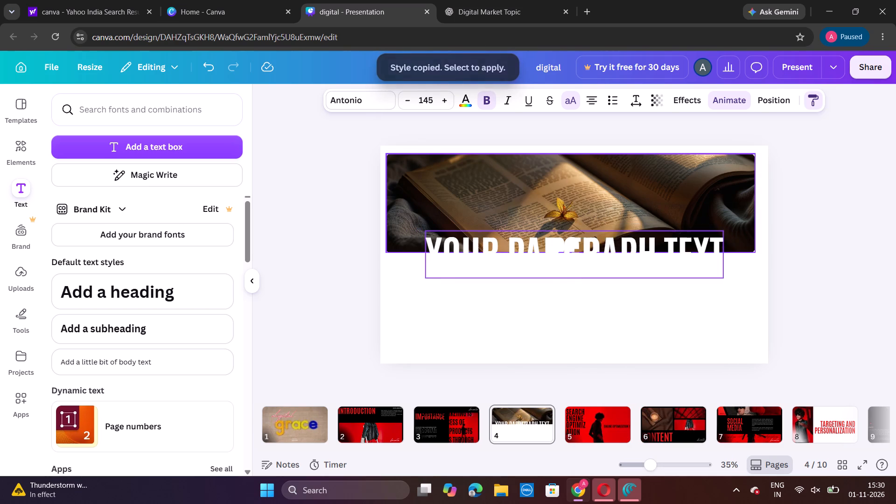
{"action": "key", "text": "BackSpace"}
{"action": "key", "text": "BackSpace"}
{"action": "key", "text": "BackSpace"}
{"action": "key", "text": "BackSpace"}
{"action": "key", "text": "BackSpace"}
{"action": "key", "text": "BackSpace"}
{"action": "key", "text": "BackSpace"}
{"action": "key", "text": "BackSpace"}
{"action": "key", "text": "BackSpace"}
{"action": "key", "text": "BackSpace"}
{"action": "key", "text": "BackSpace"}
{"action": "key", "text": "BackSpace"}
{"action": "key", "text": "BackSpace"}
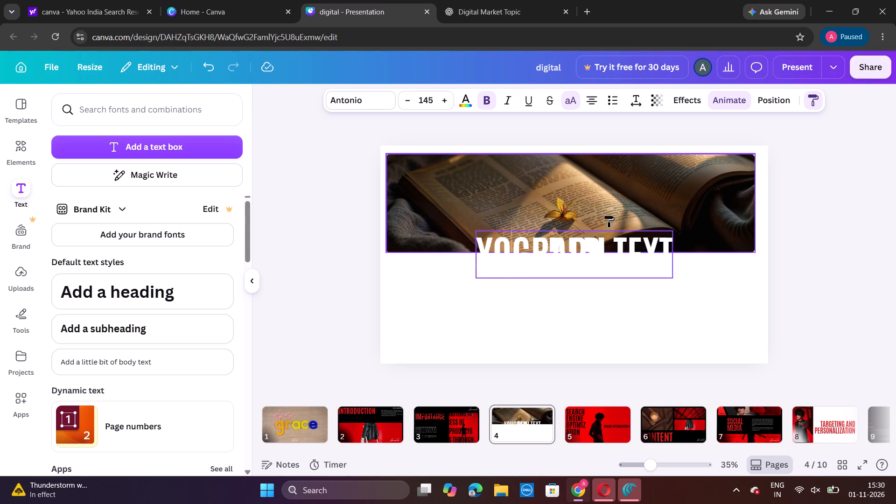
{"action": "key", "text": "BackSpace"}
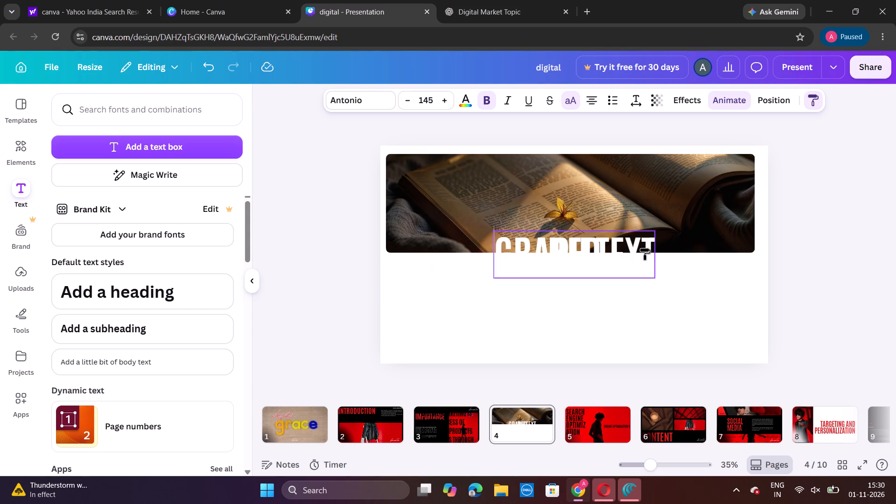
{"action": "left_click", "coordinate": [644, 248]}
{"action": "key", "text": "BackSpace"}
{"action": "key", "text": "BackSpace"}
{"action": "key", "text": "BackSpace"}
{"action": "key", "text": "BackSpace"}
{"action": "key", "text": "BackSpace"}
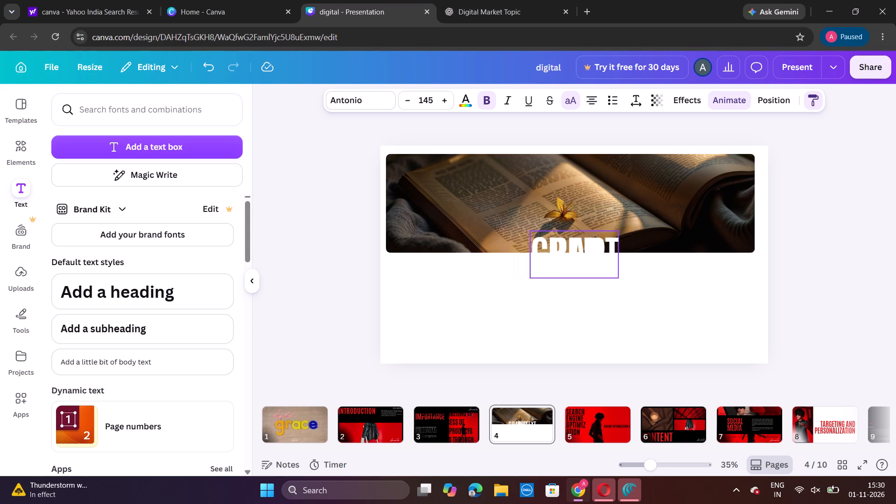
{"action": "key", "text": "BackSpace"}
{"action": "key", "text": "BackSpace"}
{"action": "key", "text": "BackSpace"}
{"action": "key", "text": "BackSpace"}
{"action": "key", "text": "BackSpace"}
{"action": "key", "text": "BackSpace"}
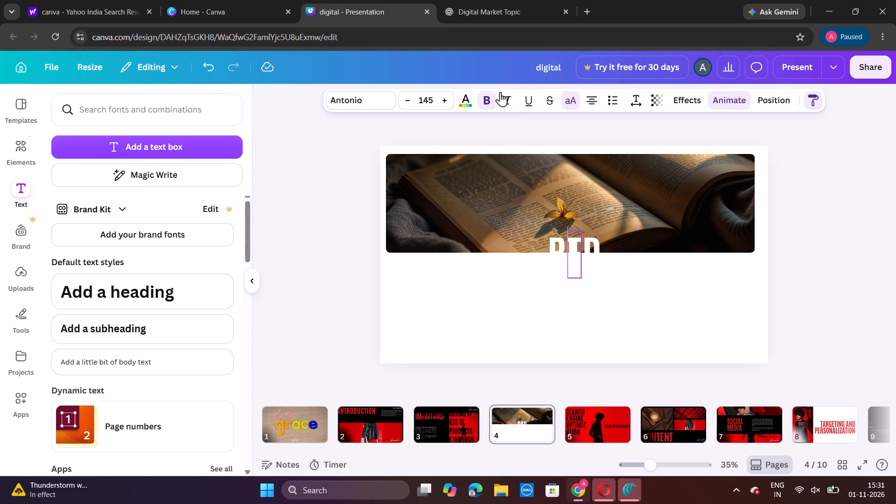
{"action": "type", "text": "Re"}
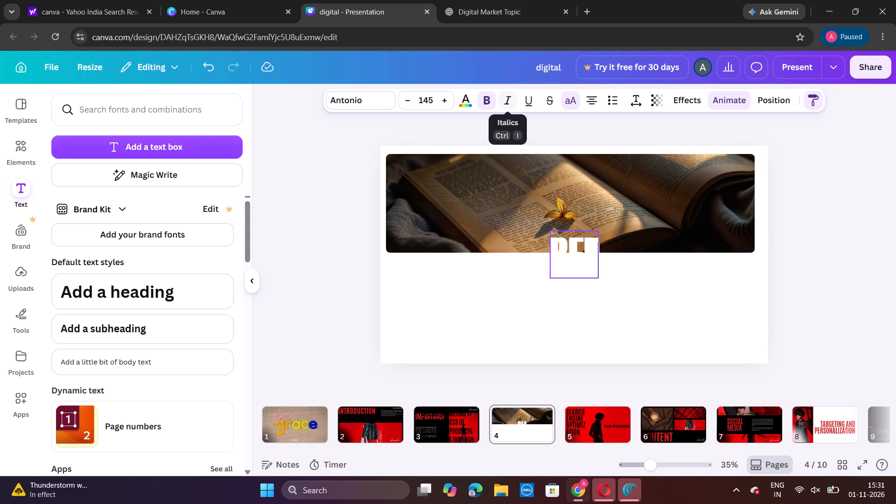
{"action": "type", "text": "ading"}
{"action": "key", "text": "space"}
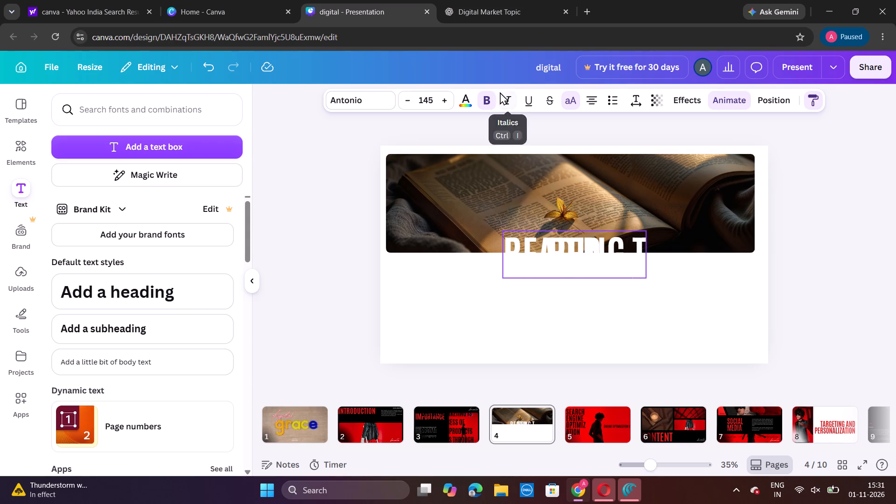
{"action": "key", "text": "Right"}
{"action": "key", "text": "BackSpace"}
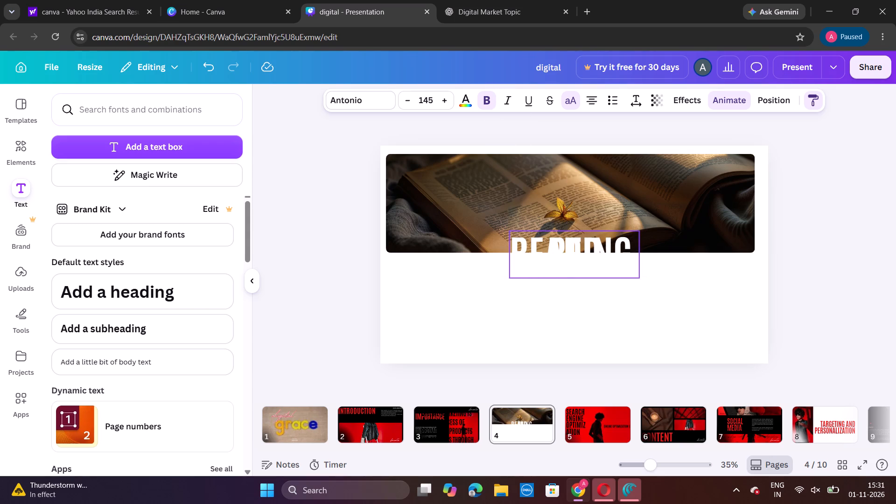
{"action": "type", "text": "new"}
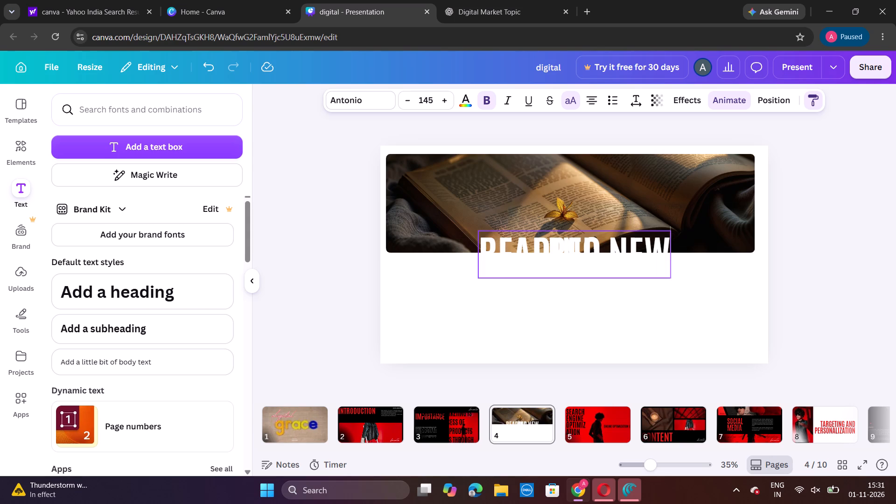
{"action": "key", "text": "space"}
{"action": "type", "text": "thing"}
{"action": "key", "text": "s"}
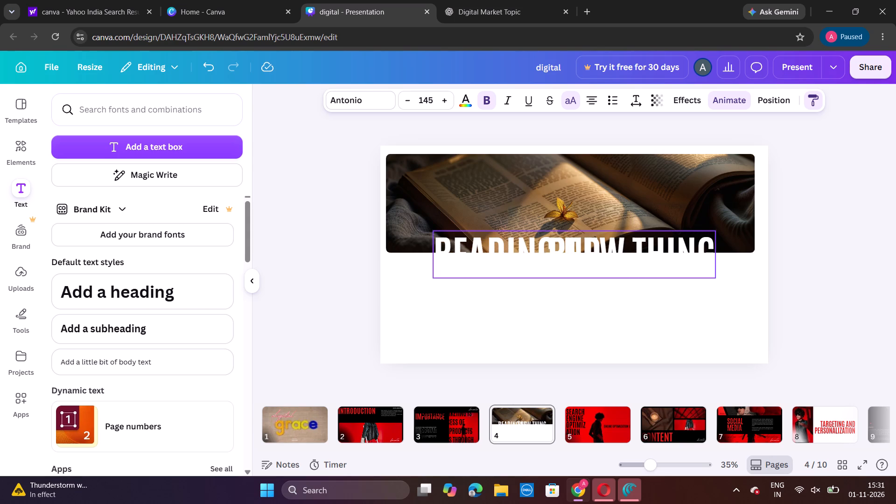
{"action": "key", "text": "Return"}
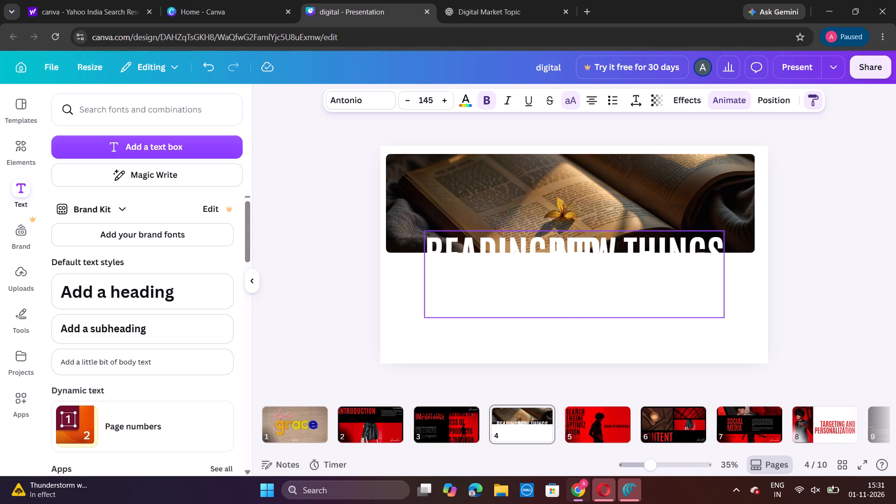
{"action": "key", "text": "BackSpace"}
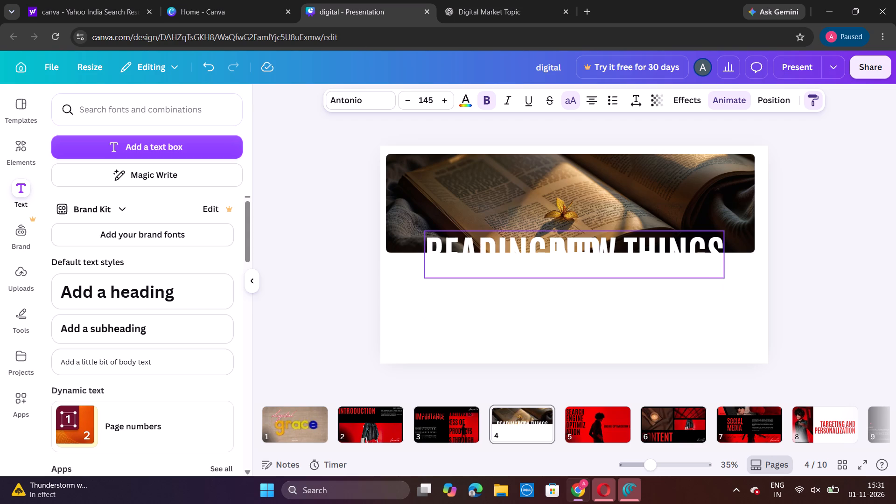
Move the "Reading new things" text below the book photo and delete the short white text left over the photo's lower edge.
{"action": "left_click", "coordinate": [543, 248]}
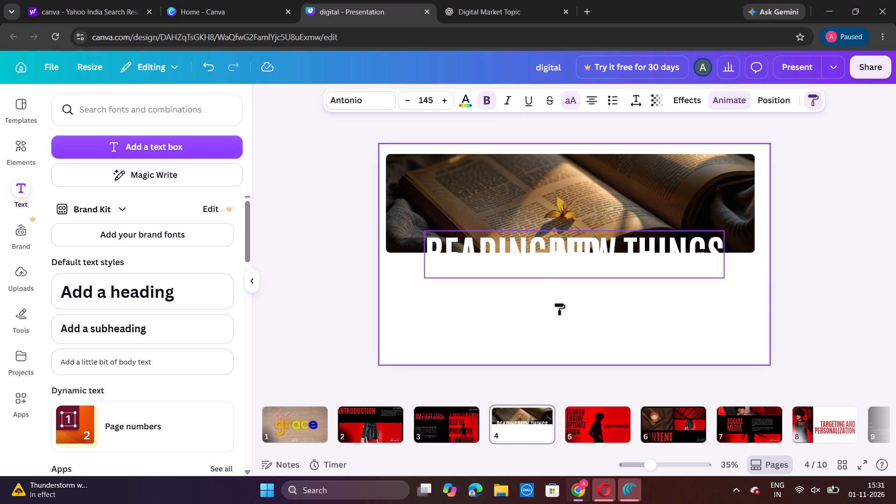
{"action": "left_click_drag", "start_coordinate": [724, 236], "coordinate": [704, 276]}
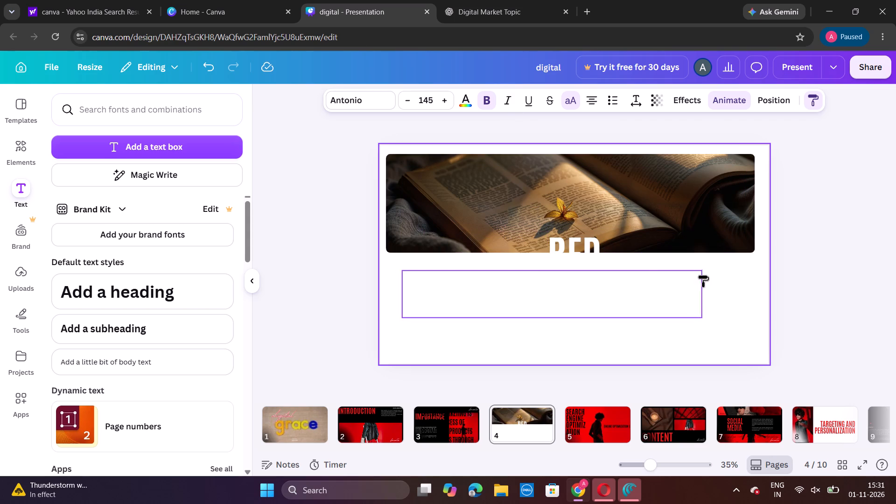
{"action": "left_click", "coordinate": [576, 244]}
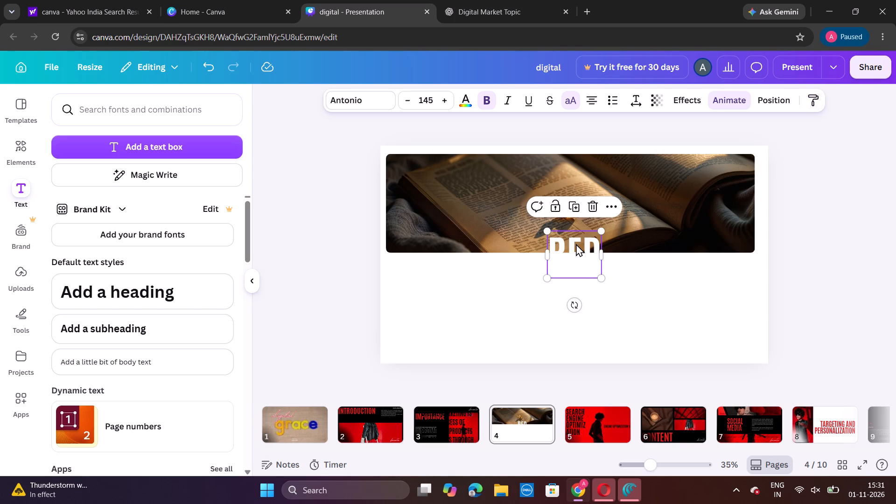
{"action": "left_click", "coordinate": [592, 206]}
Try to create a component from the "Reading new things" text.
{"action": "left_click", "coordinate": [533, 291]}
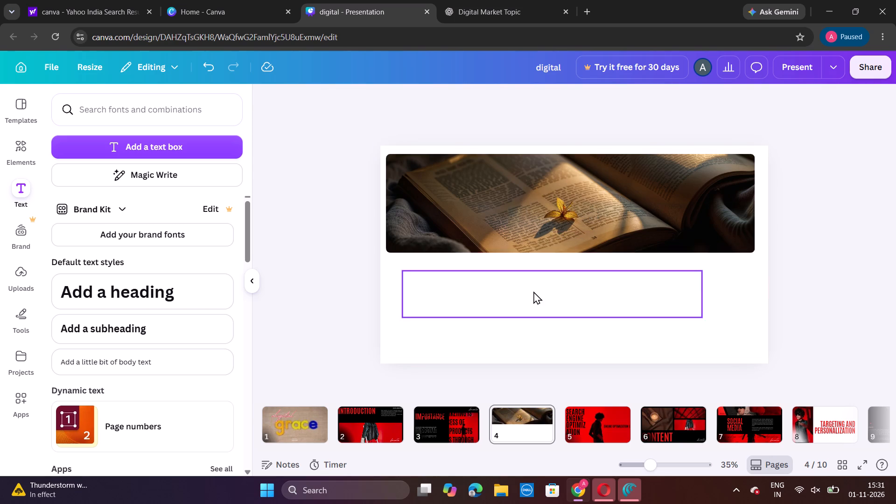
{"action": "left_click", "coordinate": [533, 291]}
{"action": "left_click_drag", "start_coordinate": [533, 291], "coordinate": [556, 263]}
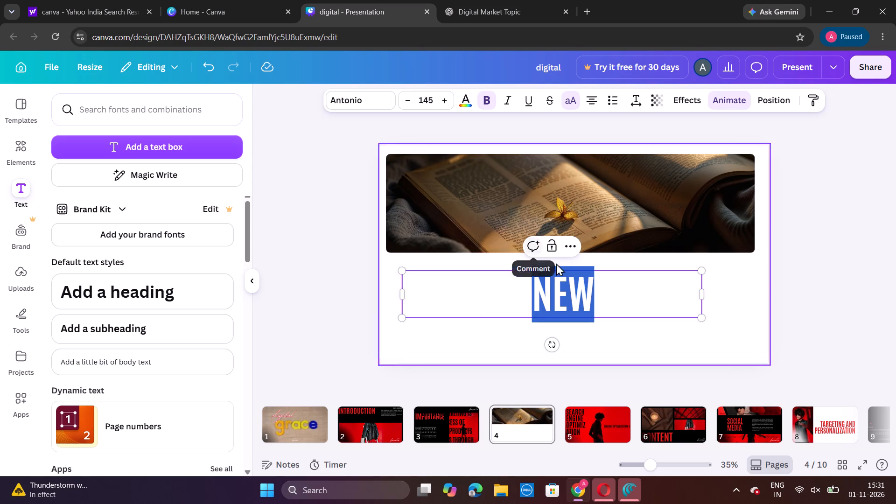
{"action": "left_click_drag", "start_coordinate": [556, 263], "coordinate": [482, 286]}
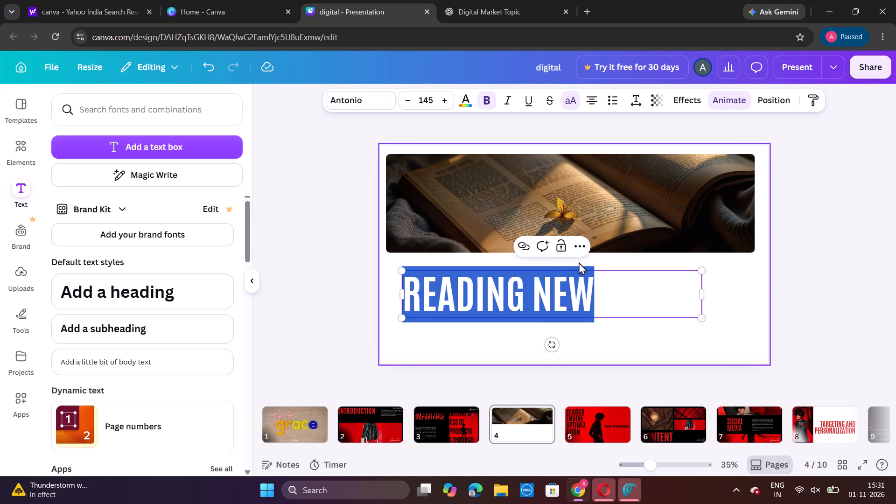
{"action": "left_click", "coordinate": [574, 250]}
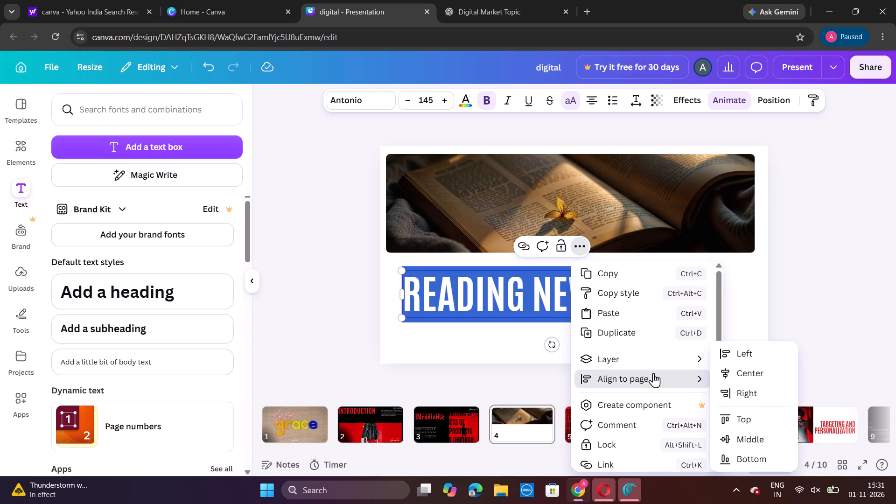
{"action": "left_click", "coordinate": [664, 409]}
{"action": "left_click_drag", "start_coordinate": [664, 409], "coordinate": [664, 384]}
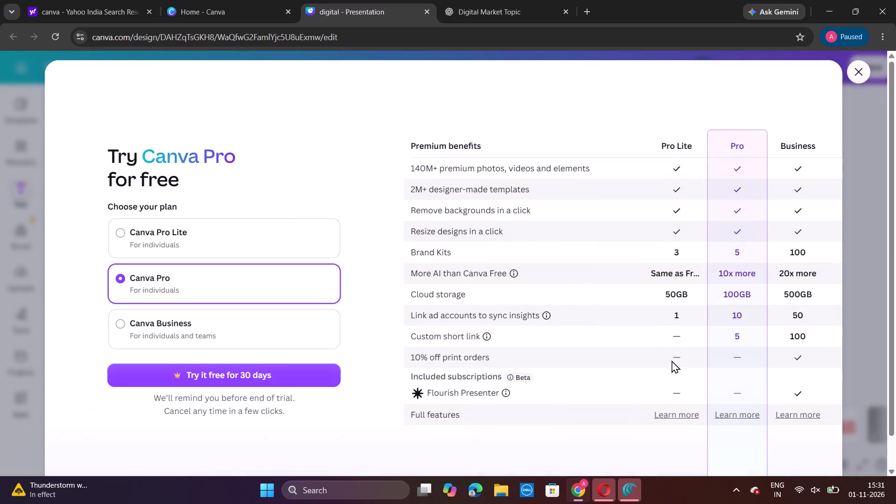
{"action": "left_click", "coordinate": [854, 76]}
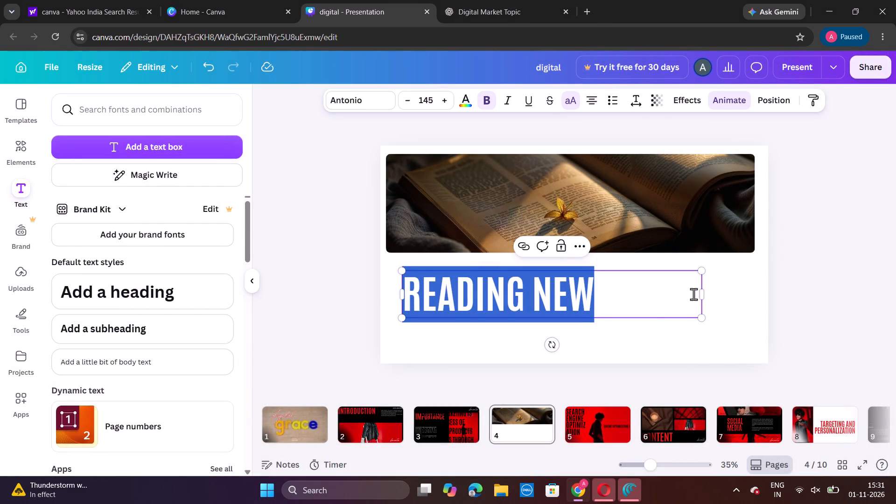
Move the "Reading new things" text onto the upper part of the book photo.
{"action": "left_click", "coordinate": [581, 320]}
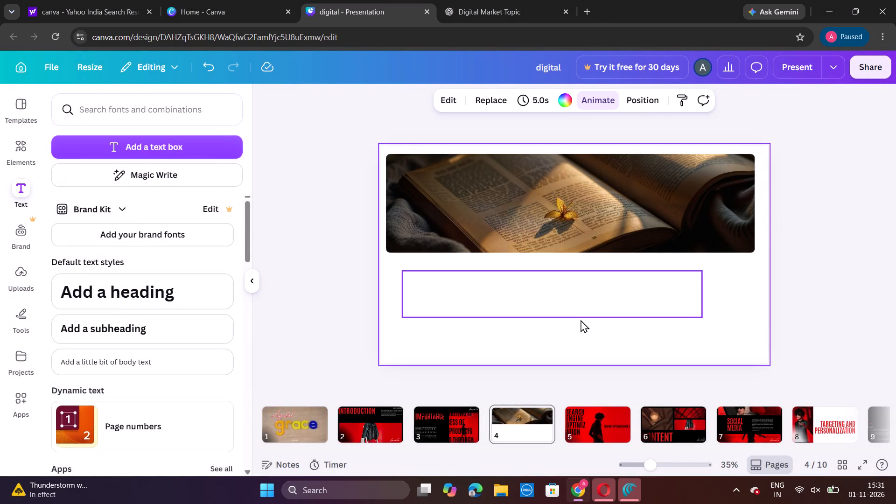
{"action": "left_click", "coordinate": [581, 320]}
{"action": "left_click", "coordinate": [567, 318]}
{"action": "left_click_drag", "start_coordinate": [567, 318], "coordinate": [576, 218]}
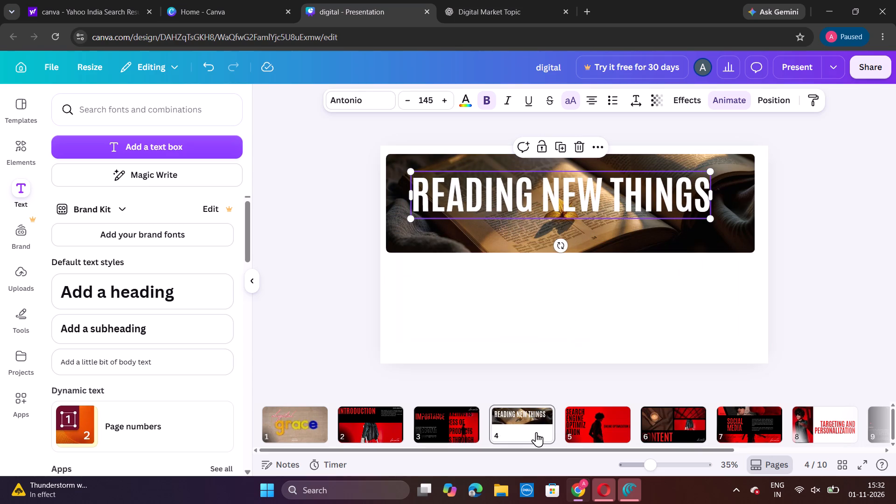
Colour the "Reading new things" heading vivid red #e81b1b, from its first letter up to but not including the final S.
{"action": "left_click_drag", "start_coordinate": [583, 223], "coordinate": [620, 179]}
{"action": "left_click", "coordinate": [620, 179]}
{"action": "left_click_drag", "start_coordinate": [620, 179], "coordinate": [625, 202]}
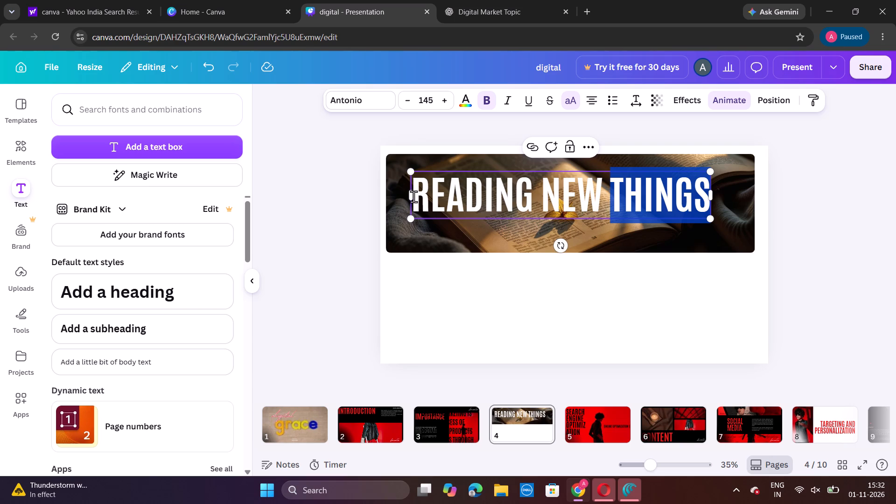
{"action": "left_click_drag", "start_coordinate": [413, 196], "coordinate": [614, 186]}
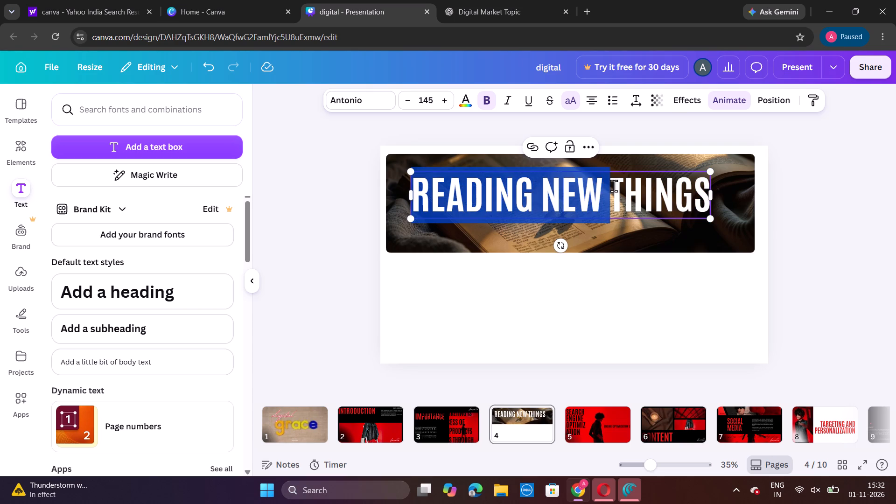
{"action": "left_click_drag", "start_coordinate": [614, 186], "coordinate": [699, 196]}
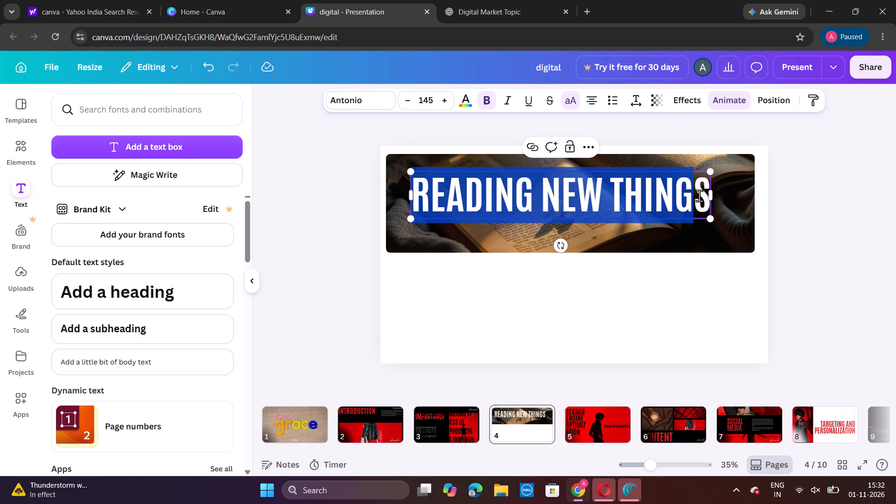
{"action": "left_click", "coordinate": [466, 95]}
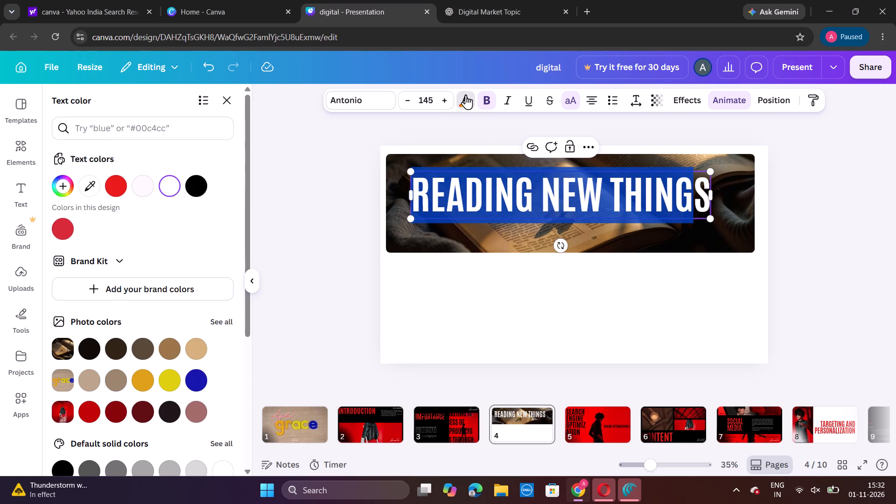
{"action": "scroll", "coordinate": [70, 195], "scroll_direction": "left", "scroll_amount": 1}
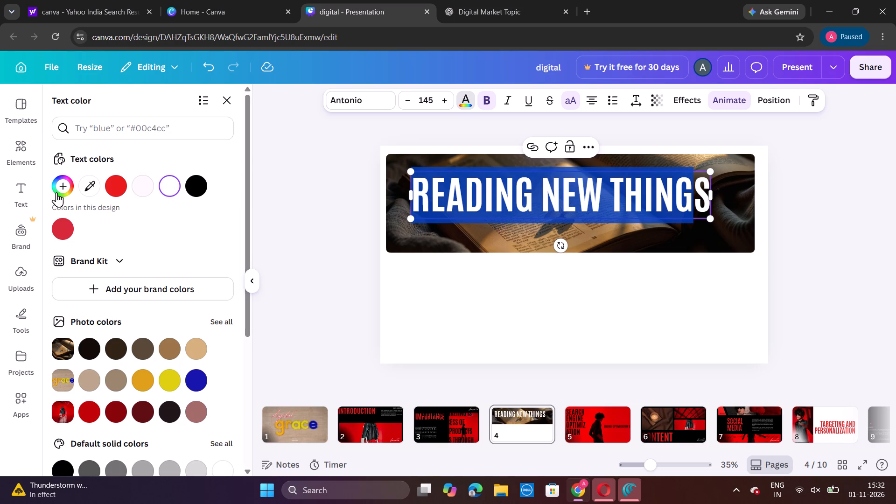
{"action": "scroll", "coordinate": [56, 192], "scroll_direction": "left", "scroll_amount": 1}
{"action": "left_click", "coordinate": [58, 193]}
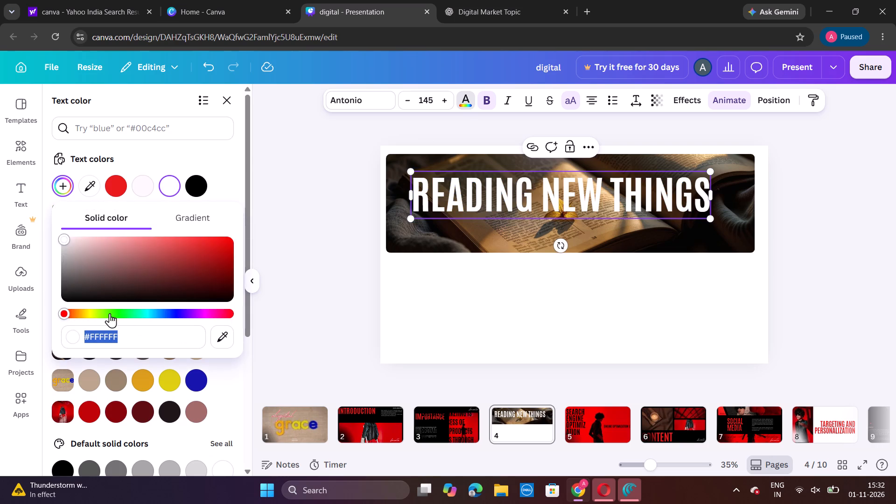
{"action": "left_click_drag", "start_coordinate": [69, 311], "coordinate": [210, 292]}
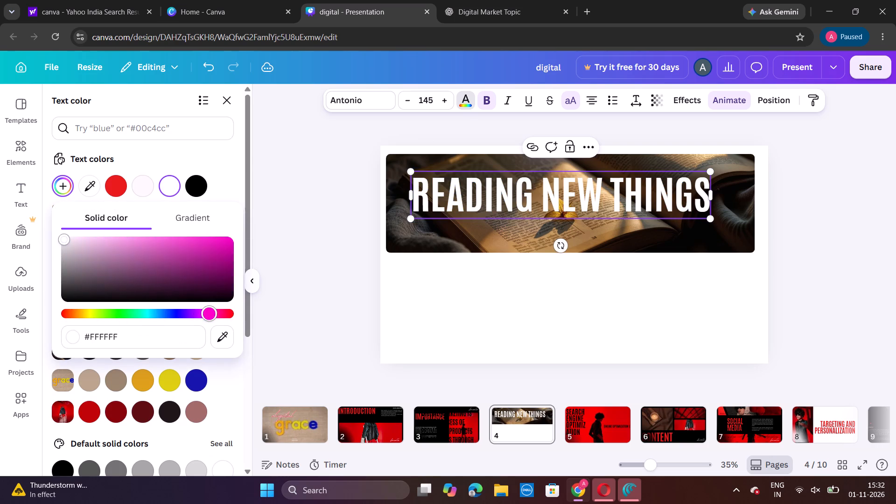
{"action": "left_click_drag", "start_coordinate": [210, 292], "coordinate": [183, 296]}
{"action": "left_click", "coordinate": [136, 195]}
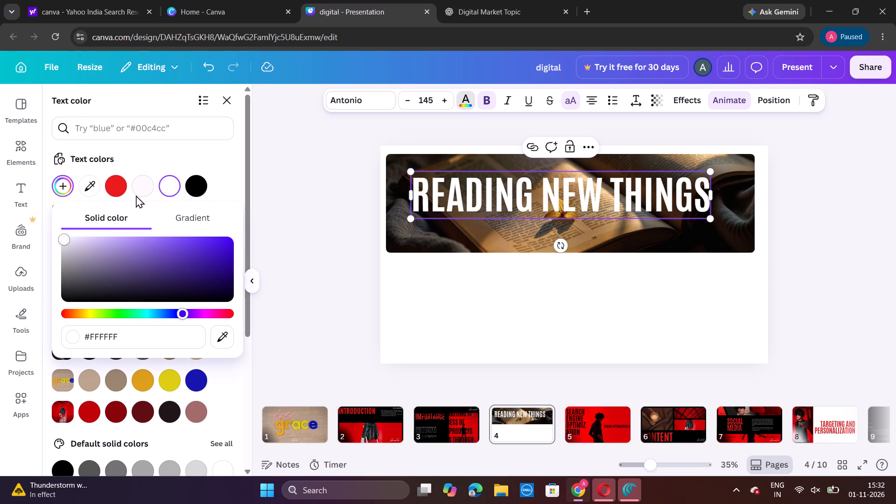
{"action": "left_click", "coordinate": [119, 189]}
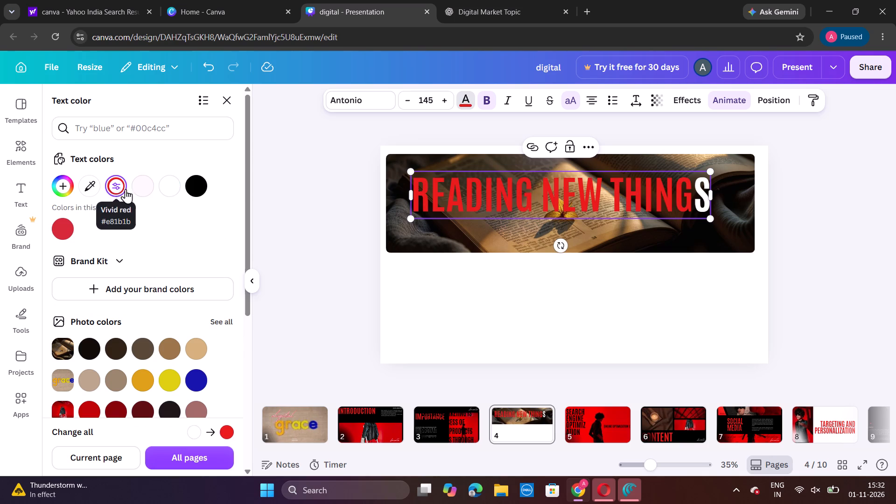
{"action": "left_click", "coordinate": [325, 300]}
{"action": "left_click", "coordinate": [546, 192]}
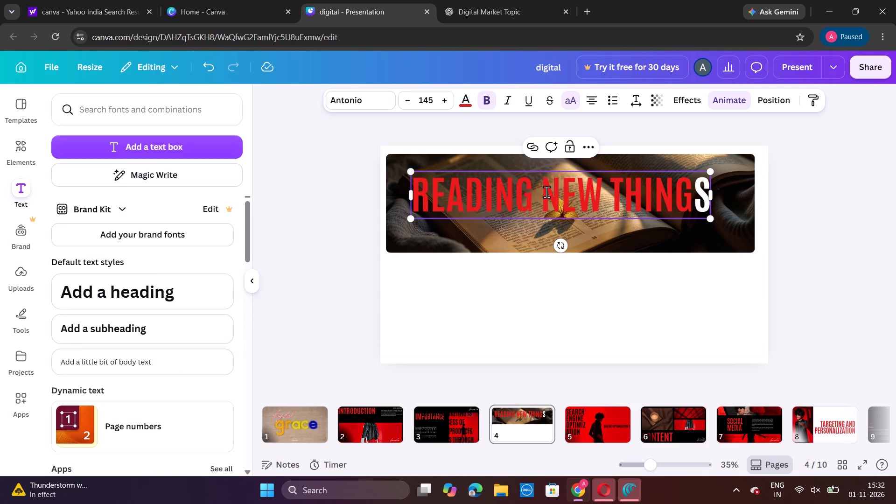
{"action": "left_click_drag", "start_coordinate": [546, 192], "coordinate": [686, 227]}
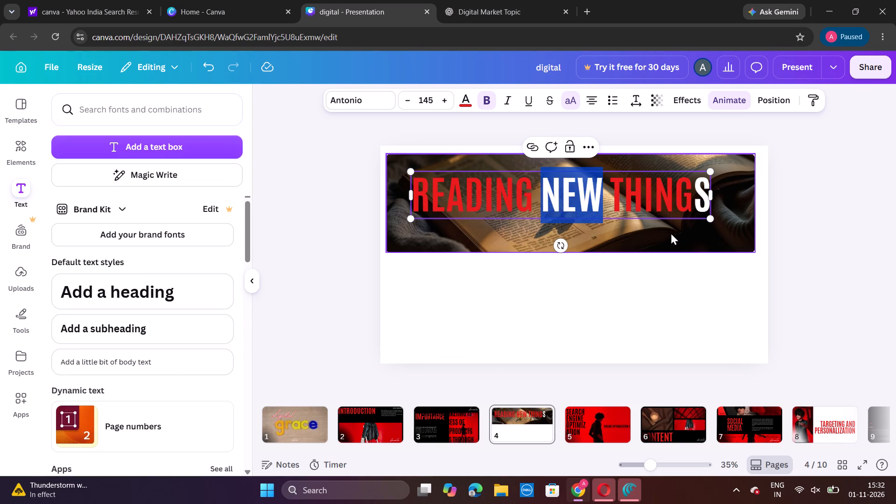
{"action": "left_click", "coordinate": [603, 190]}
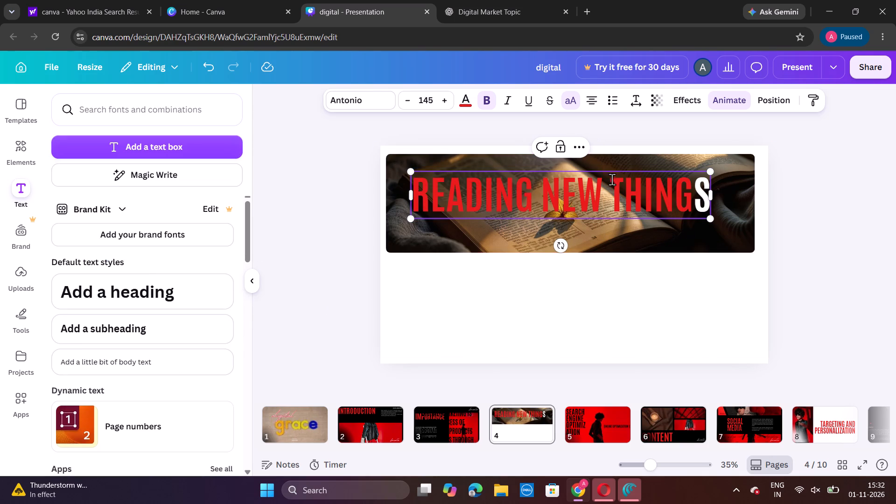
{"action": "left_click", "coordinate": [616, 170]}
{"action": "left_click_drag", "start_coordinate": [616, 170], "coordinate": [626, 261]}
Enlarge the "Reading new things" heading to font size 147 and tilt it slightly clockwise.
{"action": "left_click", "coordinate": [710, 173]}
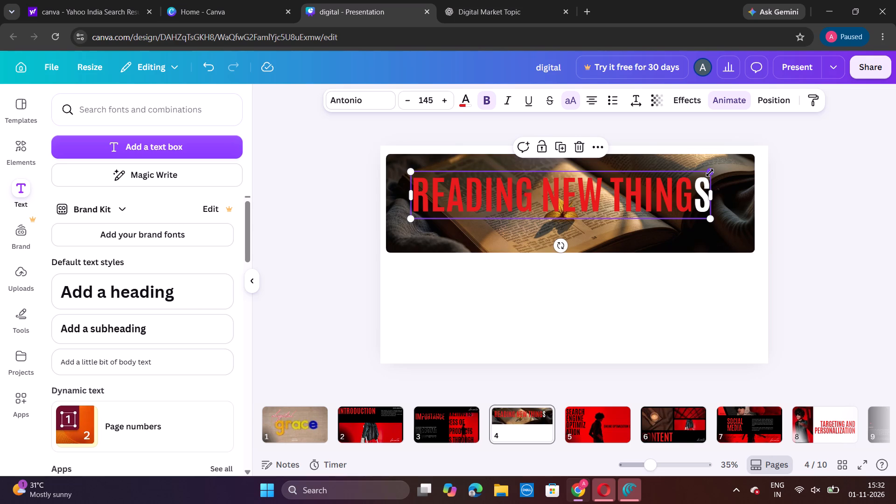
{"action": "left_click_drag", "start_coordinate": [710, 173], "coordinate": [714, 177]}
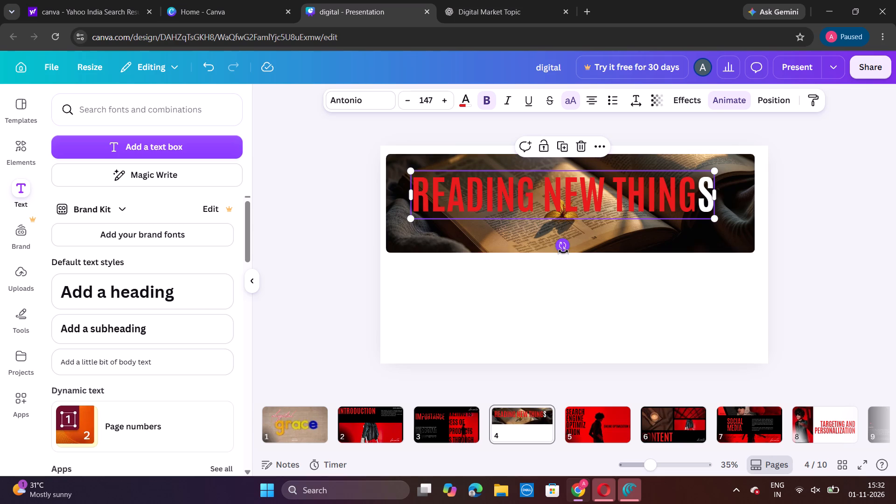
{"action": "left_click_drag", "start_coordinate": [563, 252], "coordinate": [559, 241]}
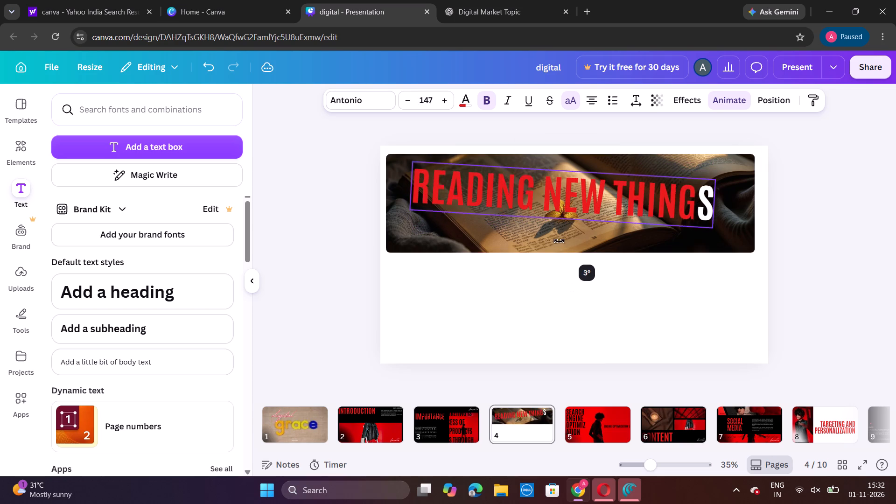
{"action": "left_click_drag", "start_coordinate": [559, 241], "coordinate": [583, 261]}
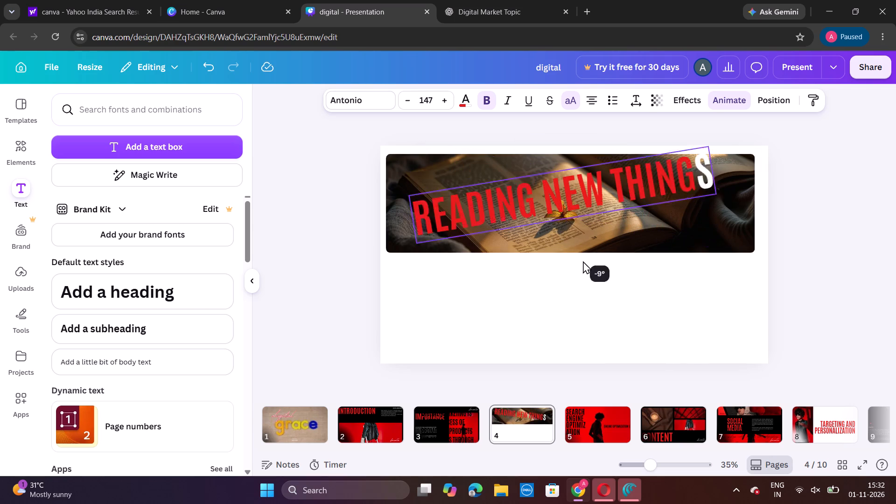
{"action": "left_click_drag", "start_coordinate": [583, 261], "coordinate": [562, 256]}
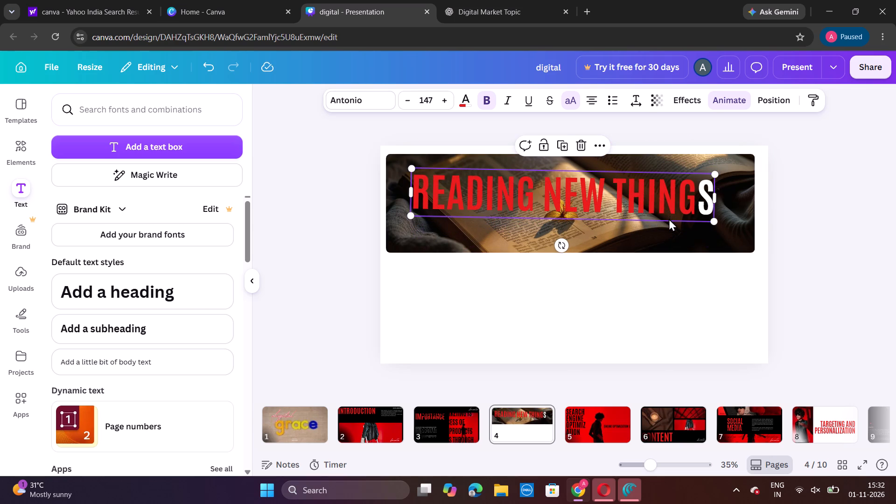
Move the book photo below the "Reading new things" heading, keeping it within the page's width.
{"action": "left_click", "coordinate": [616, 205]}
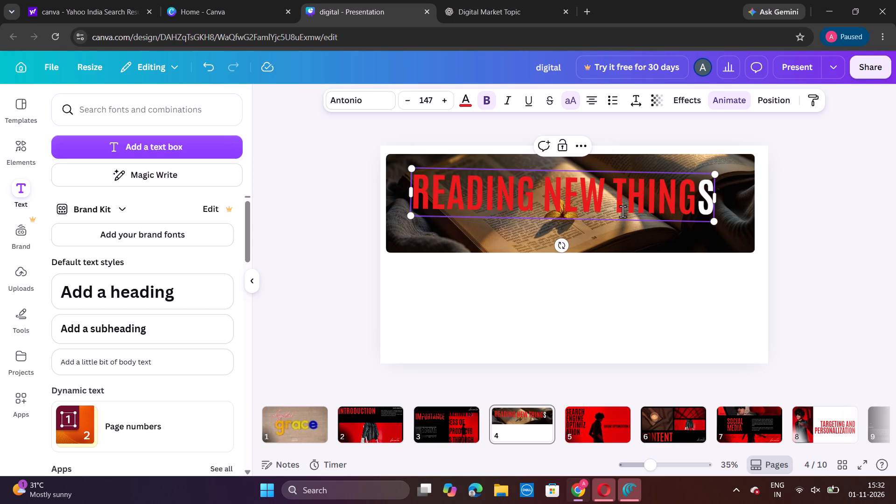
{"action": "left_click_drag", "start_coordinate": [630, 226], "coordinate": [656, 301]}
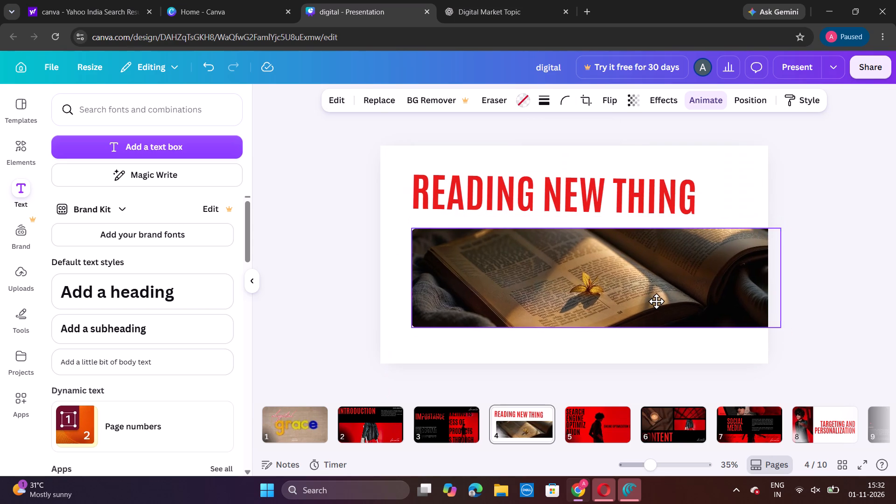
{"action": "left_click_drag", "start_coordinate": [656, 301], "coordinate": [639, 304]}
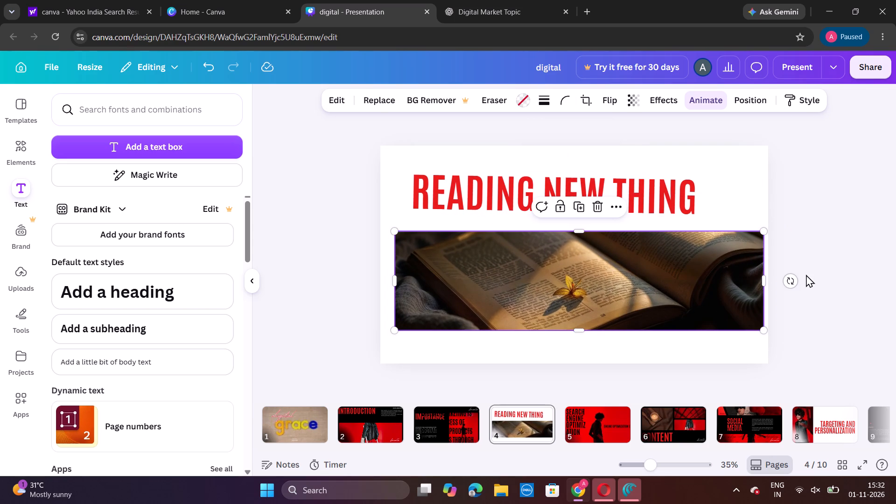
{"action": "left_click", "coordinate": [813, 275]}
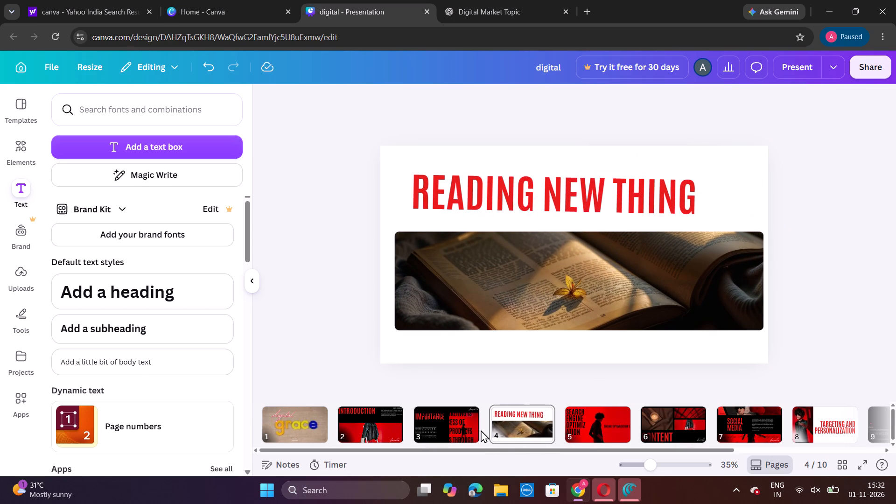
Open page 3, the "Importance" page, to review its layout.
{"action": "left_click", "coordinate": [446, 417]}
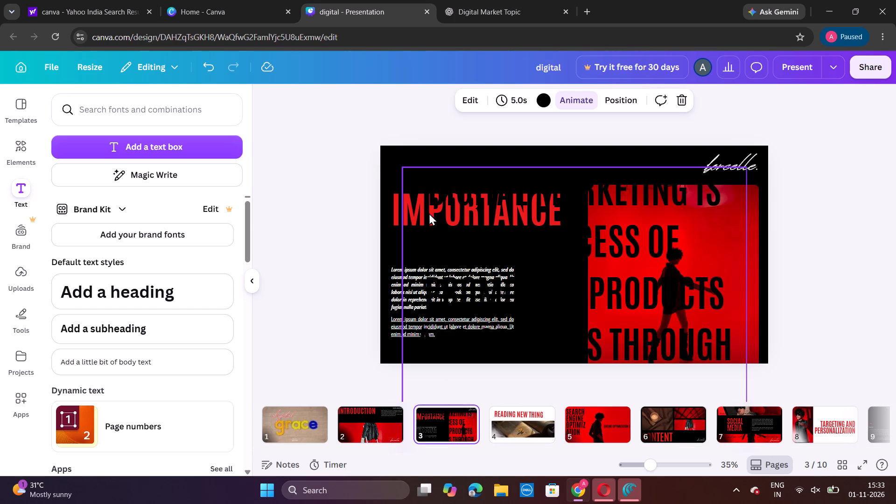
{"action": "scroll", "coordinate": [397, 207], "scroll_direction": "down", "scroll_amount": 1}
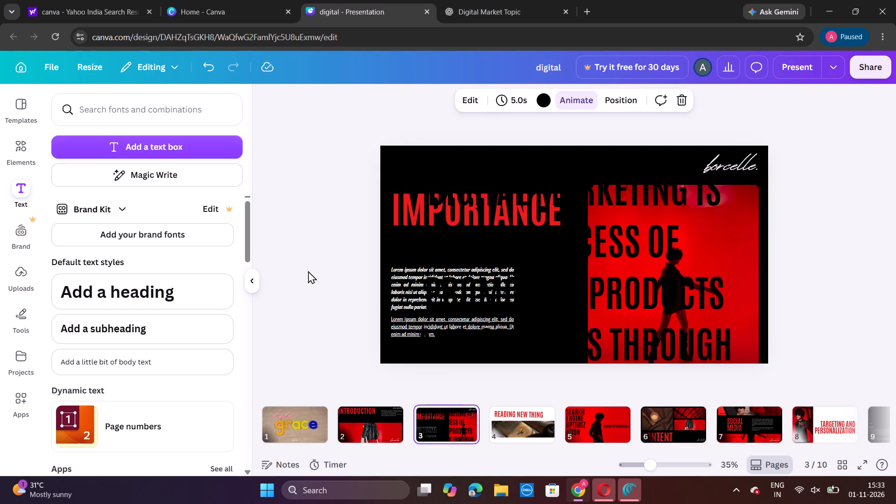
{"action": "left_click", "coordinate": [372, 294]}
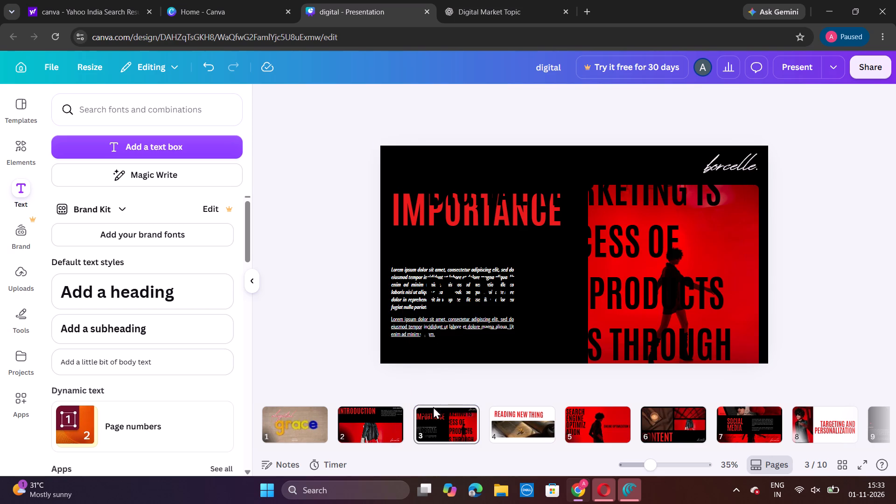
{"action": "left_click", "coordinate": [437, 444]}
Put the computer to sleep from the Windows power options.
{"action": "left_click", "coordinate": [275, 490]}
{"action": "left_click_drag", "start_coordinate": [365, 486], "coordinate": [409, 499]}
{"action": "left_click_drag", "start_coordinate": [409, 499], "coordinate": [538, 496]}
{"action": "left_click", "coordinate": [523, 461]}
{"action": "left_click", "coordinate": [268, 492]}
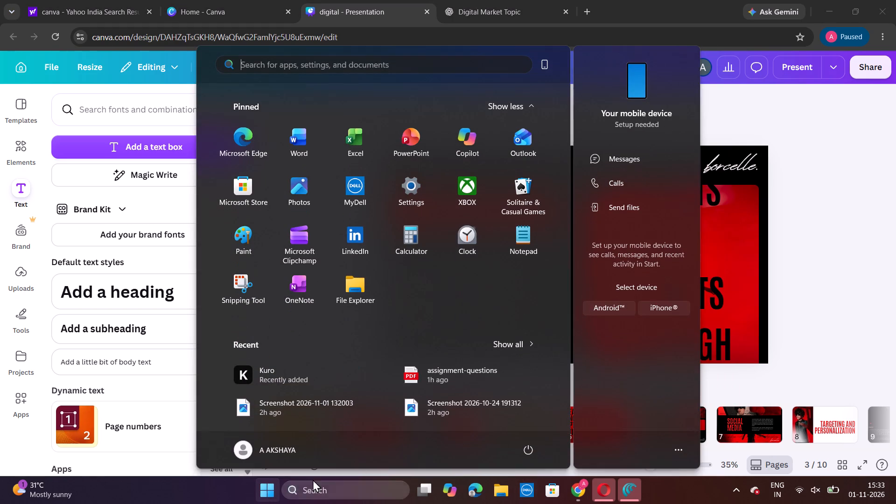
{"action": "left_click", "coordinate": [531, 441]}
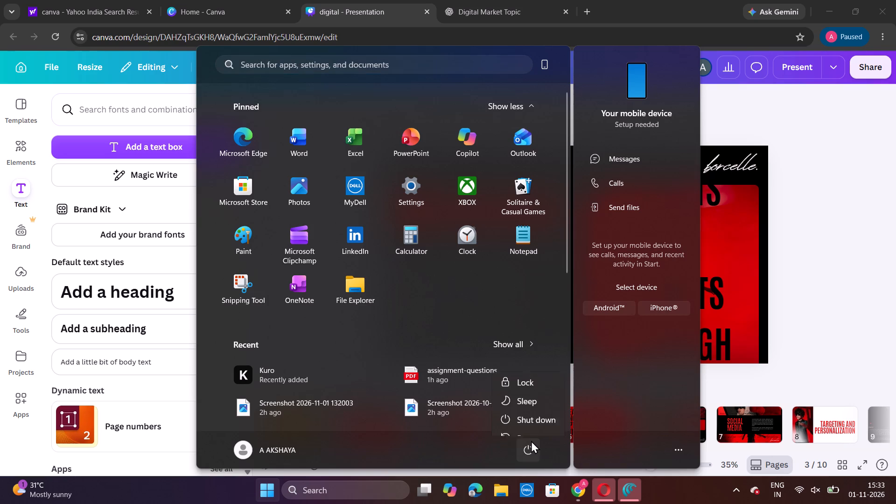
{"action": "left_click", "coordinate": [532, 404]}
{"action": "left_click", "coordinate": [532, 404]}
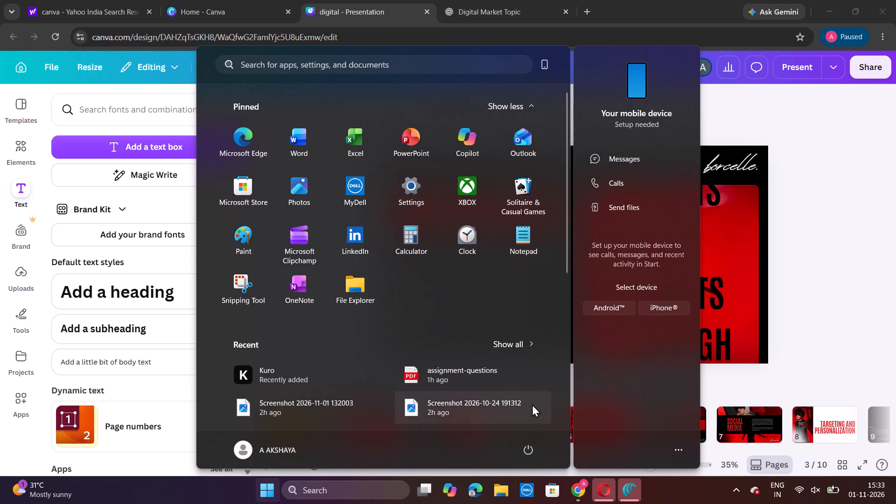